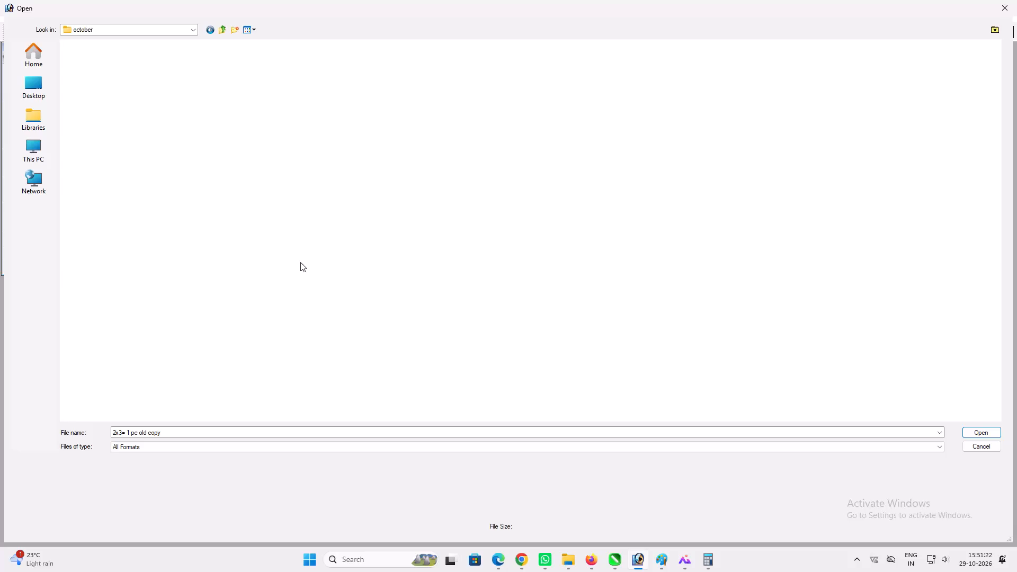
Navigate up from the october folder to the Desktop level in the file-opening dialog.
{"action": "key", "text": "BackSpace"}
{"action": "key", "text": "BackSpace"}
{"action": "key", "text": "BackSpace"}
{"action": "key", "text": "BackSpace"}
{"action": "key", "text": "BackSpace"}
{"action": "key", "text": "BackSpace"}
{"action": "key", "text": "BackSpace"}
{"action": "key", "text": "BackSpace"}
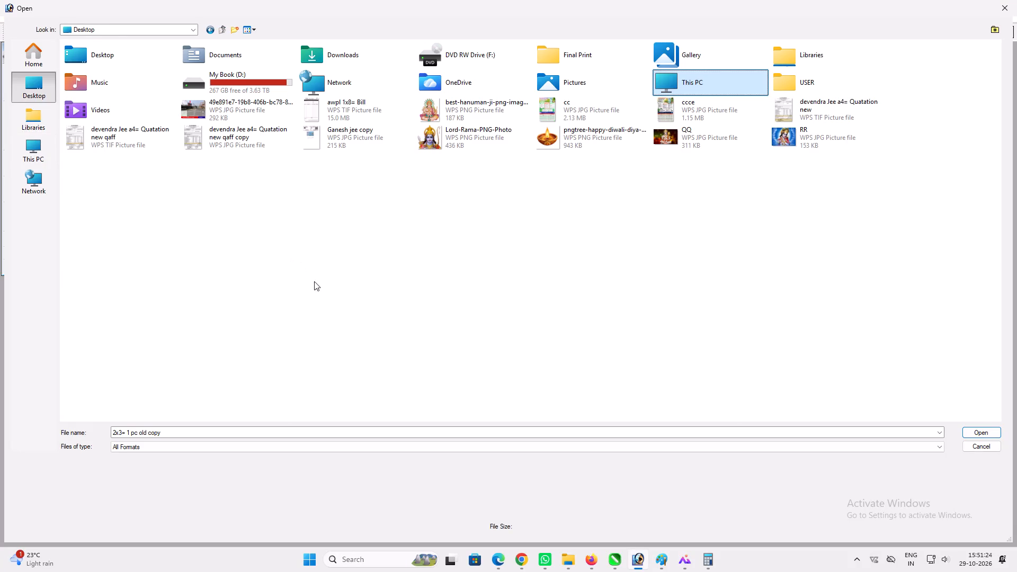
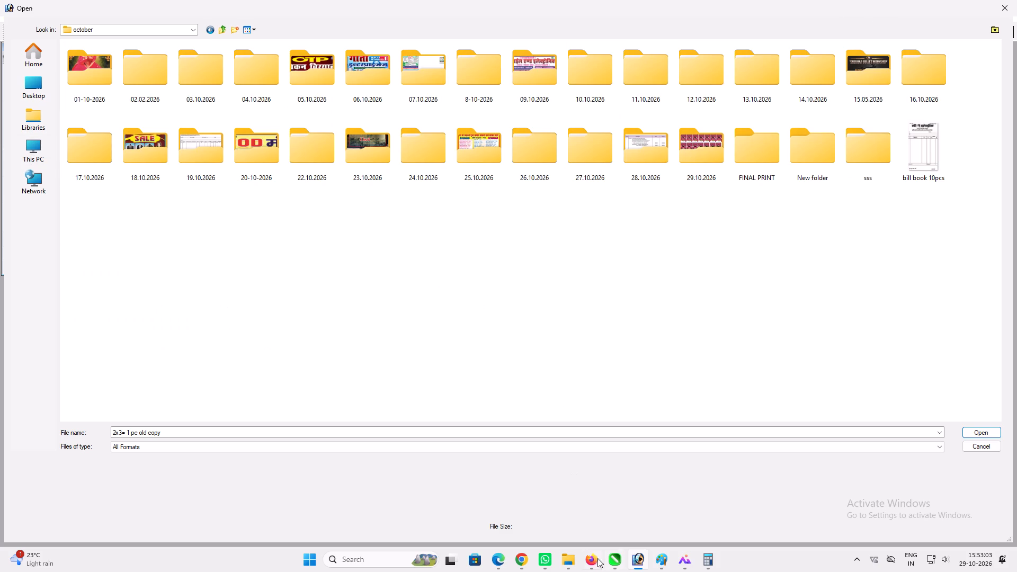
Switch to Paint and close its window with the final_page-0001 image.
{"action": "left_click", "coordinate": [671, 556]}
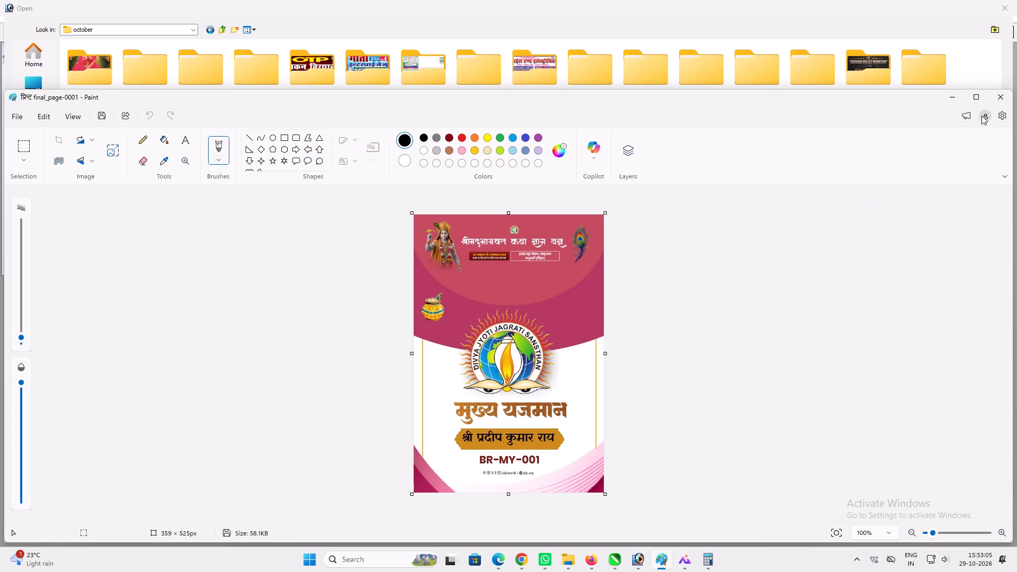
{"action": "left_click", "coordinate": [1002, 91]}
Switch to the New folder File Explorer window, open 2026 > october on Local Disk (H:), and maximize the window.
{"action": "left_click", "coordinate": [574, 556]}
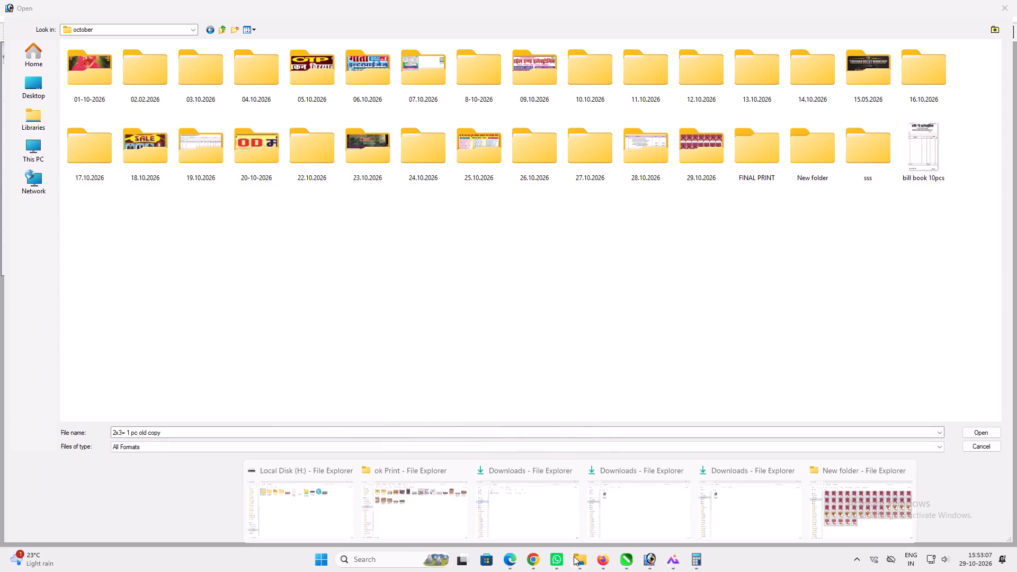
{"action": "left_click", "coordinate": [869, 510]}
{"action": "scroll", "coordinate": [131, 353], "scroll_direction": "down", "scroll_amount": 6}
{"action": "left_click", "coordinate": [97, 474]}
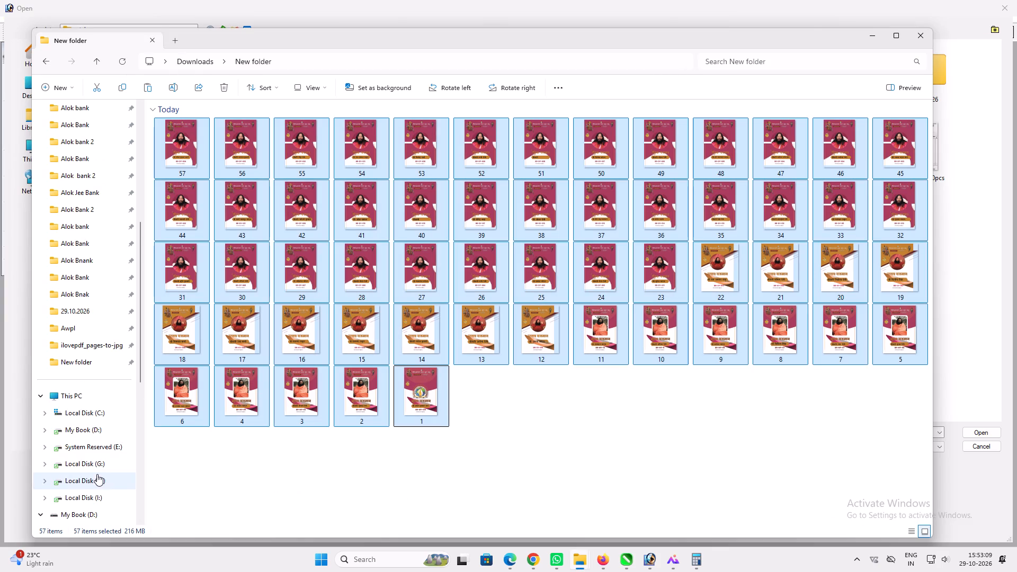
{"action": "double_click", "coordinate": [197, 148]}
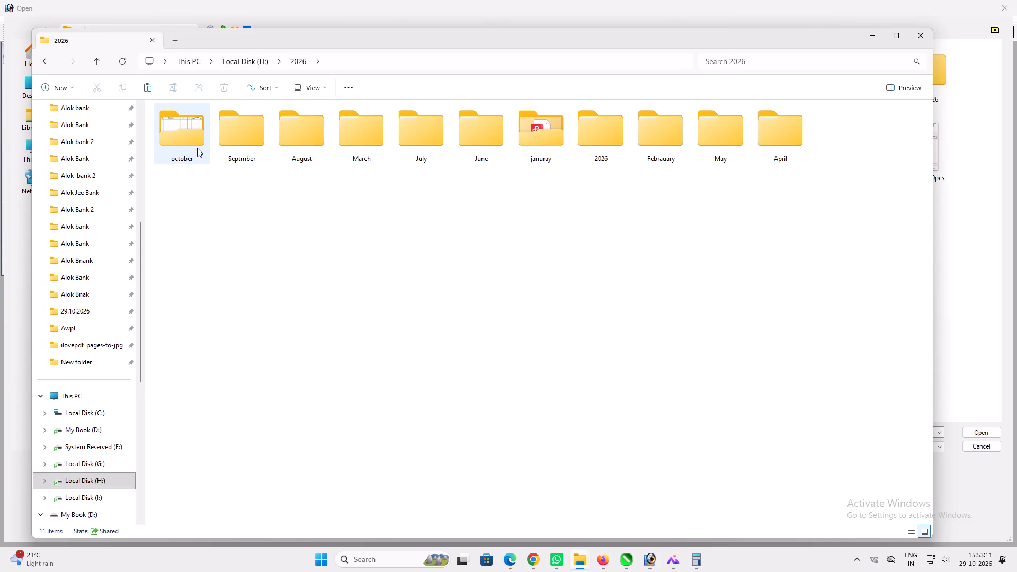
{"action": "double_click", "coordinate": [197, 148]}
{"action": "double_click", "coordinate": [775, 41]}
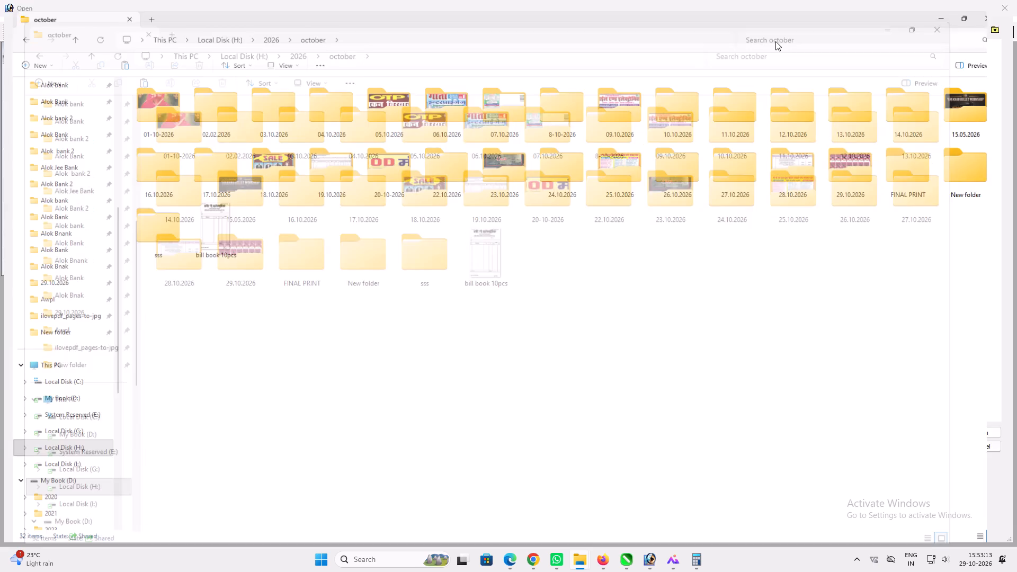
Search the october folder for "pooja" and display the found files as icons with thumbnail previews.
{"action": "left_click", "coordinate": [780, 38]}
{"action": "left_click", "coordinate": [780, 35]}
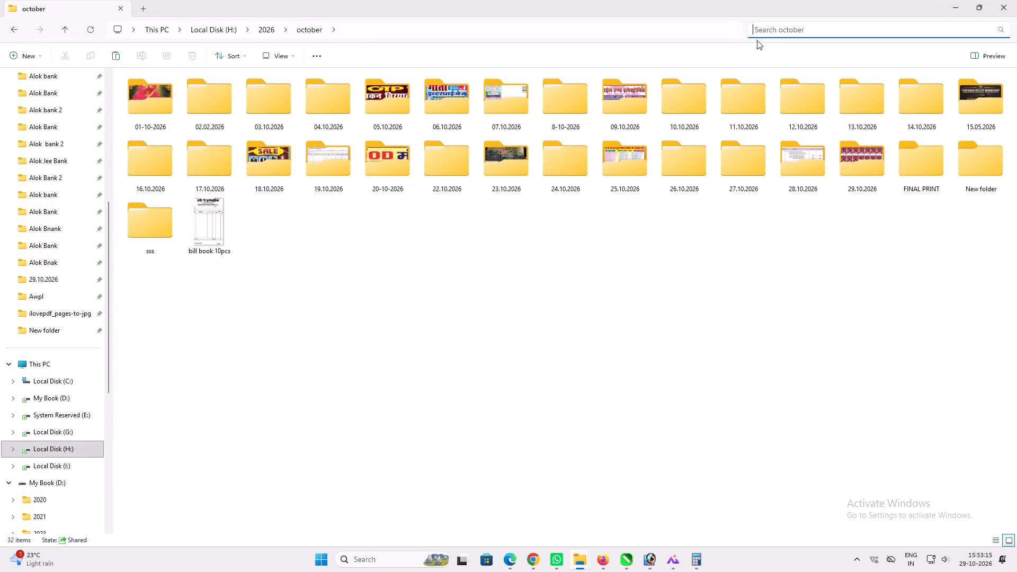
{"action": "type", "text": "pooja"}
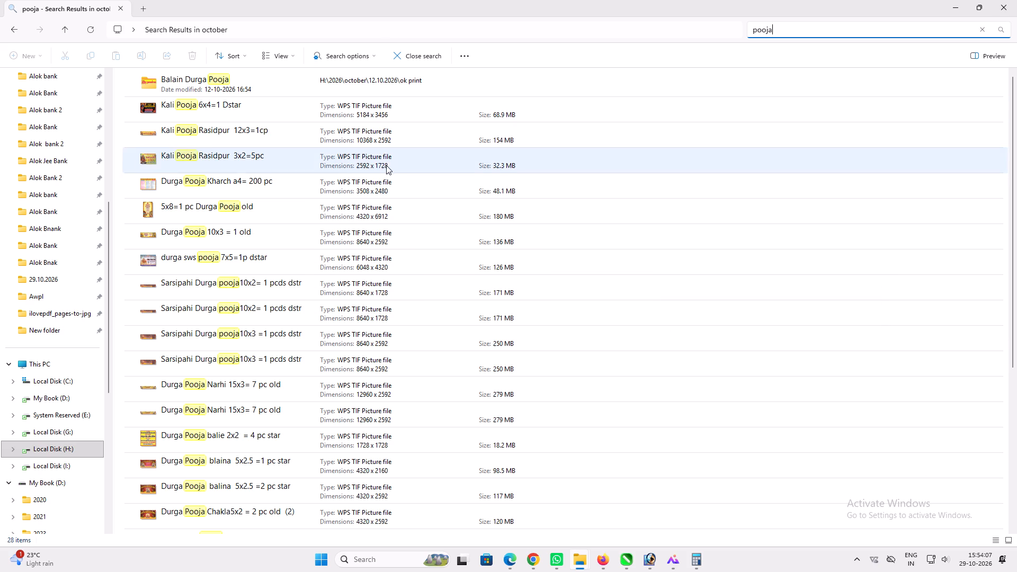
{"action": "left_click", "coordinate": [292, 57]}
{"action": "left_click", "coordinate": [292, 93]}
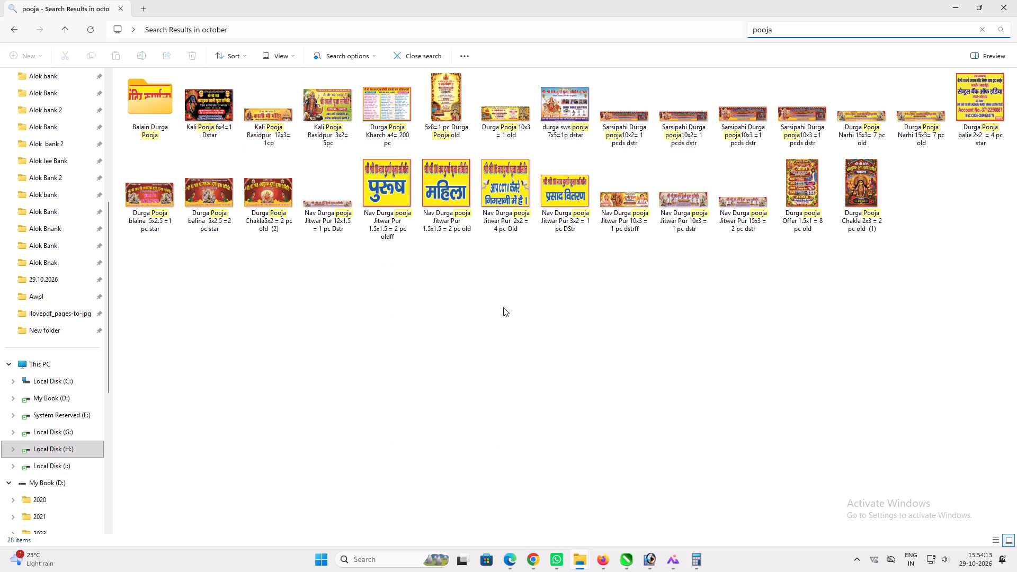
{"action": "left_click", "coordinate": [159, 115]}
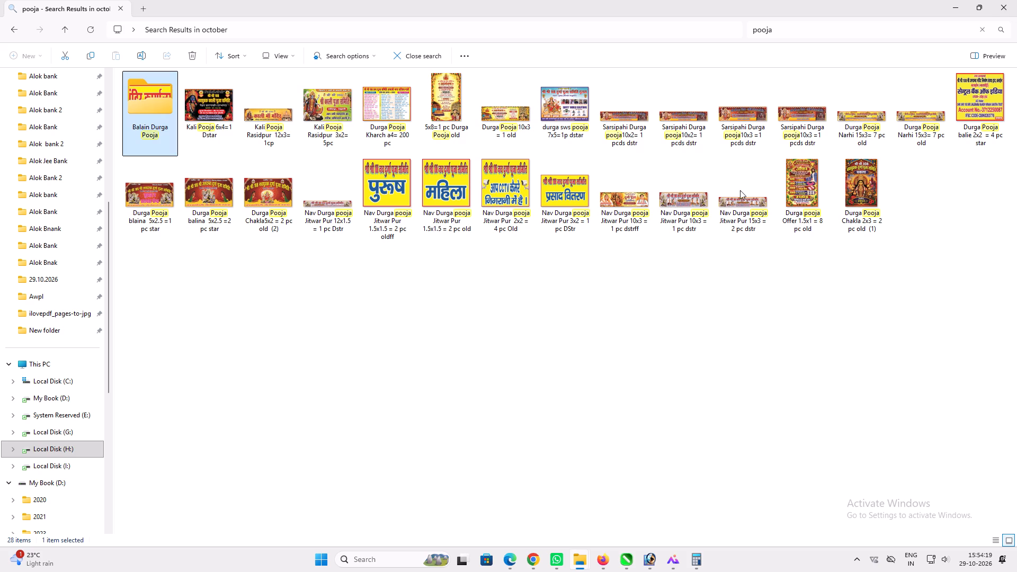
Dismiss Photoshop's Open dialog and open "Nav Durga pooja Jitwar Pur 10x3 = 1 pc dstr" from the search results in Photoshop.
{"action": "left_click_drag", "start_coordinate": [692, 200], "coordinate": [654, 566]}
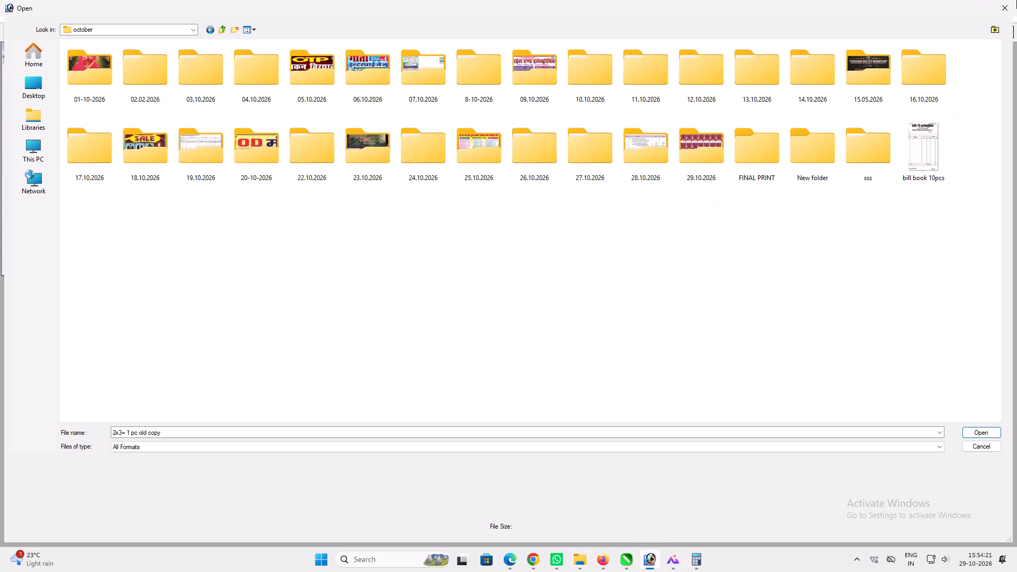
{"action": "left_click", "coordinate": [1016, 0]}
{"action": "left_click", "coordinate": [581, 553]}
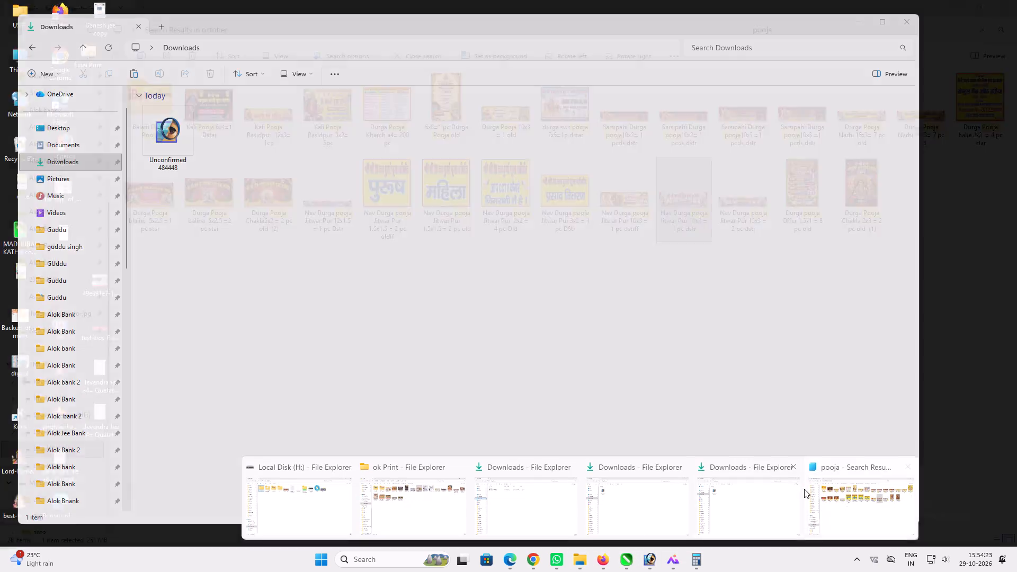
{"action": "left_click", "coordinate": [804, 489]}
{"action": "left_click_drag", "start_coordinate": [691, 214], "coordinate": [649, 555]}
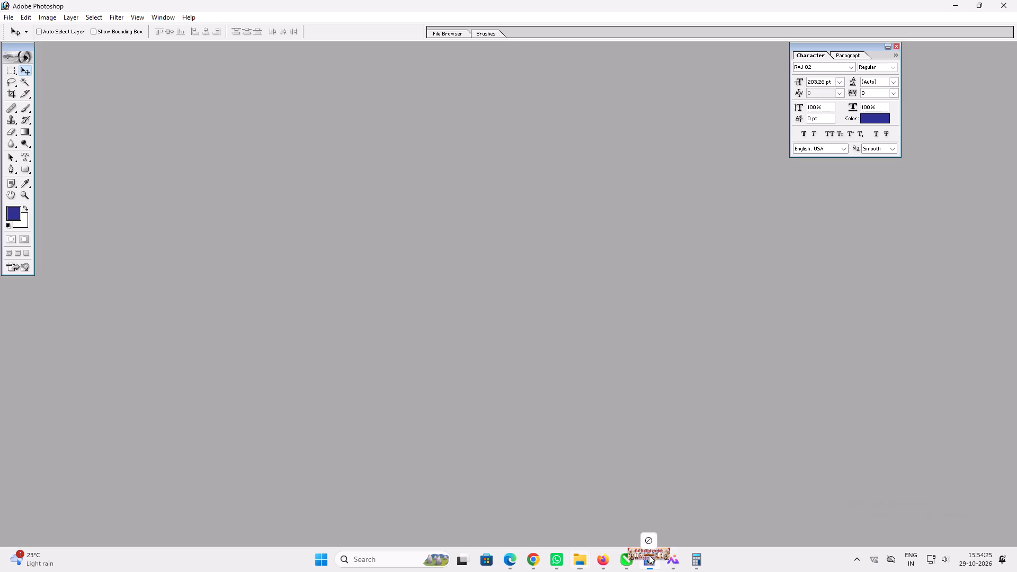
{"action": "left_click_drag", "start_coordinate": [649, 555], "coordinate": [659, 415]}
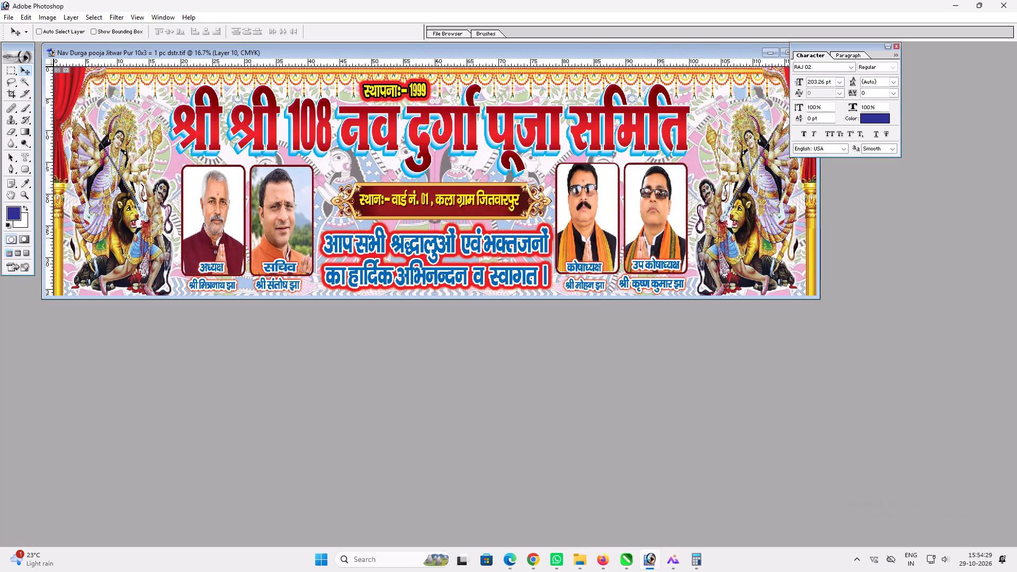
Close the Character palette and show the banner fitted to the screen in full screen mode with the menu bar.
{"action": "left_click", "coordinate": [898, 44]}
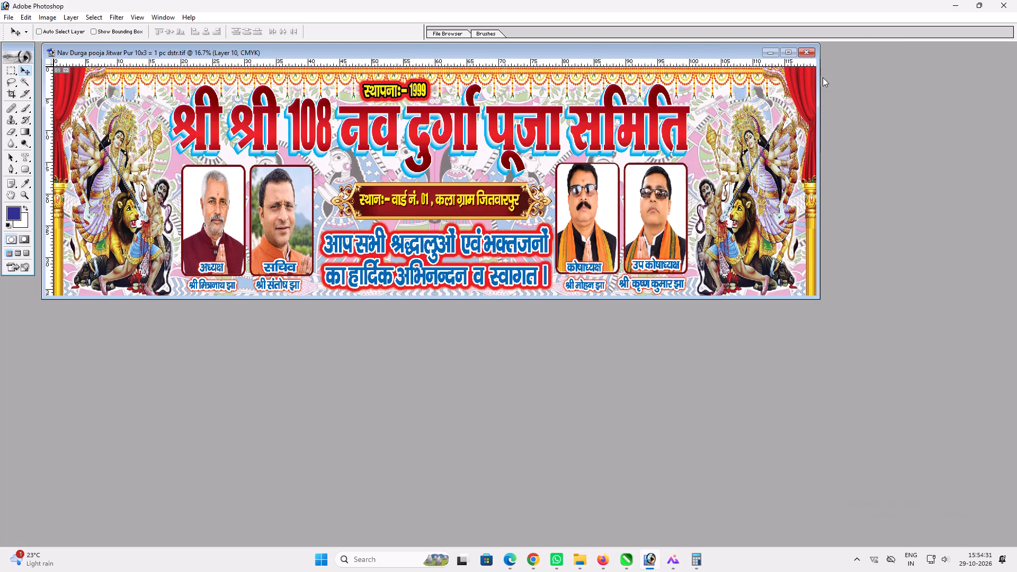
{"action": "key", "text": "ctrl+0"}
{"action": "key", "text": "f"}
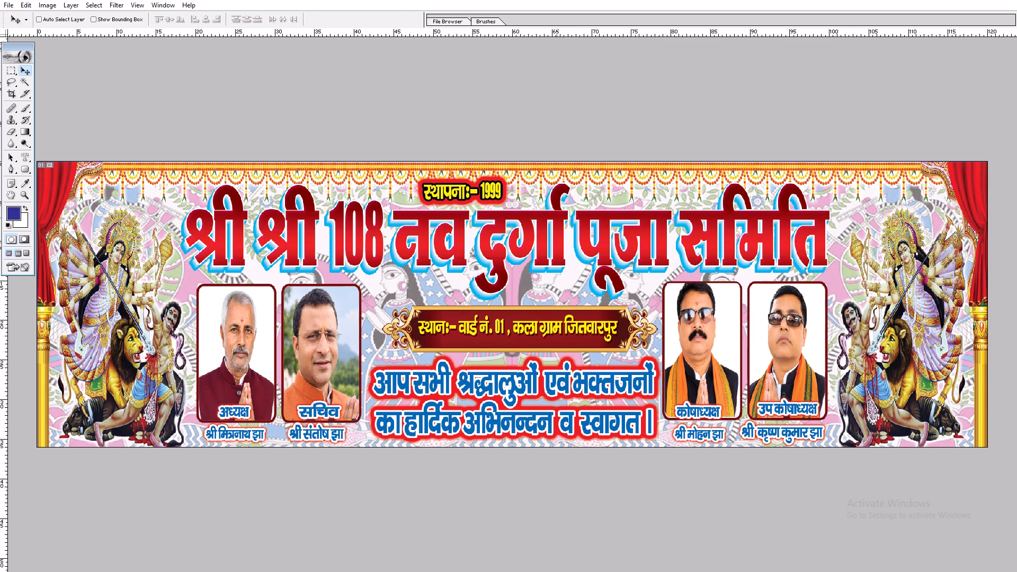
{"action": "key", "text": "f"}
{"action": "key", "text": "f"}
{"action": "key", "text": "f"}
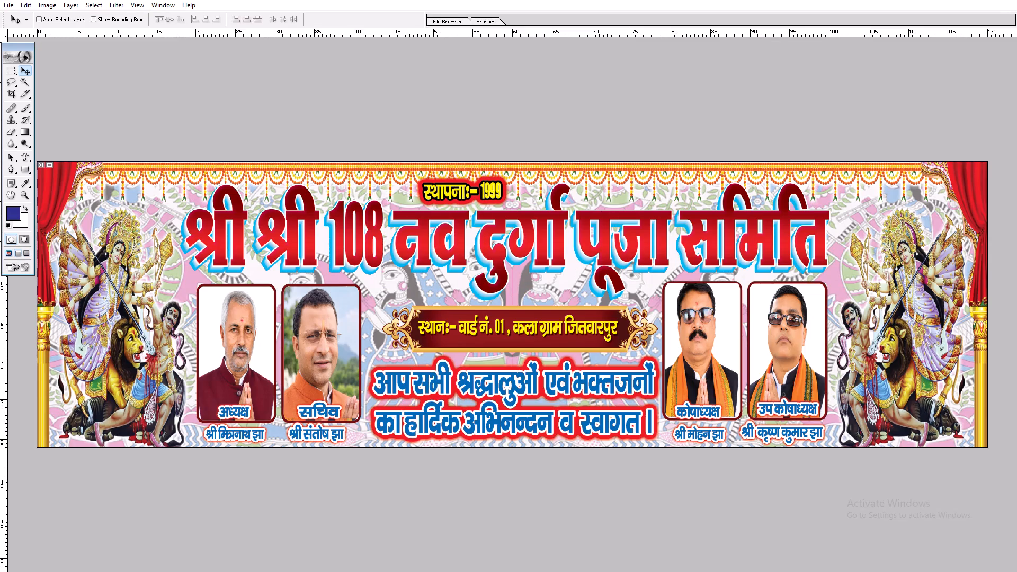
{"action": "triple_click", "coordinate": [21, 48]}
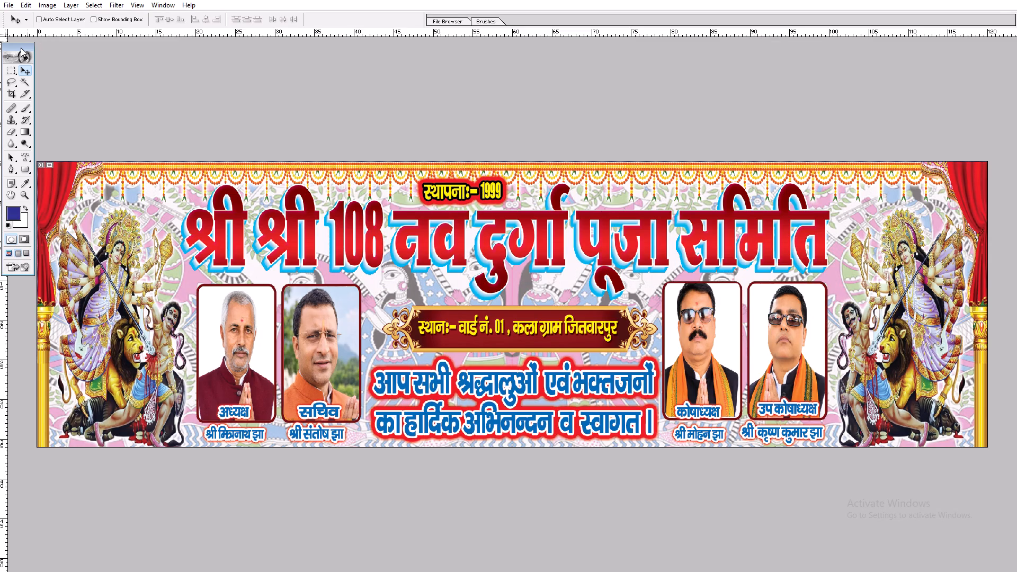
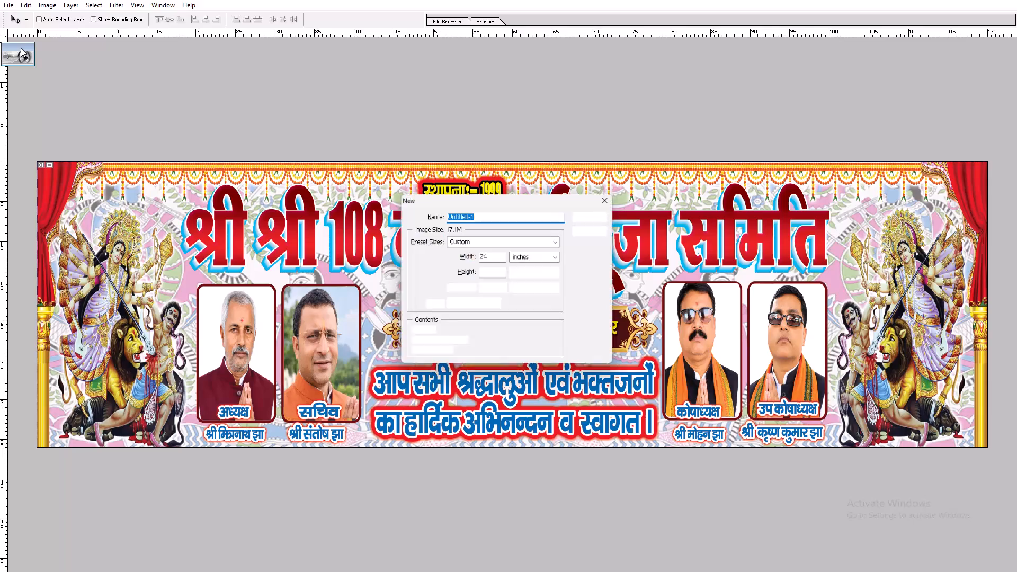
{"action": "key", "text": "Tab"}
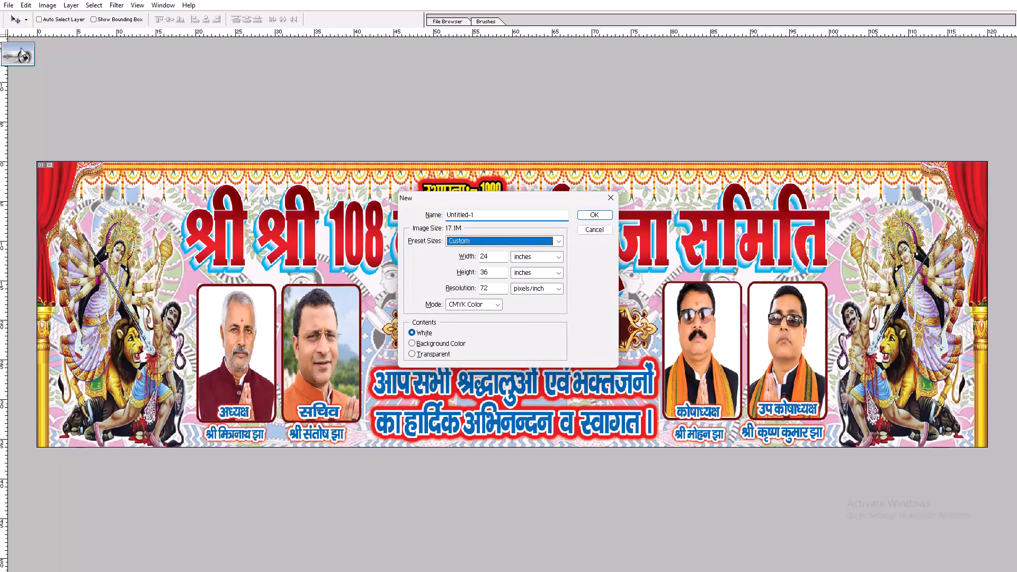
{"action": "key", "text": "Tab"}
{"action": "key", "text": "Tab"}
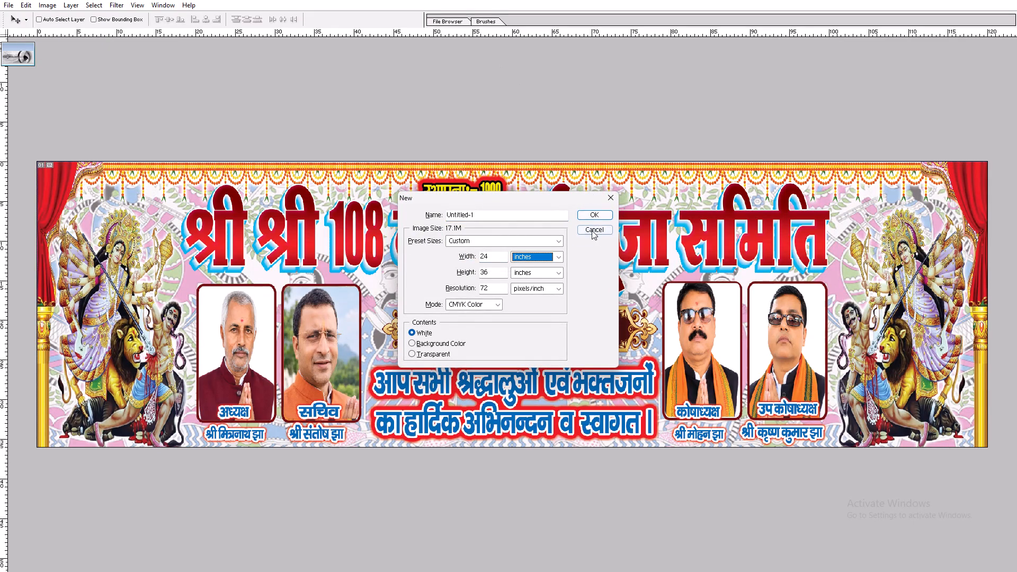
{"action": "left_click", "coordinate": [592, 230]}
Cycle the screen modes to return the Durga pooja banner to a standard document window.
{"action": "type", "text": "fff"}
{"action": "key", "text": "f"}
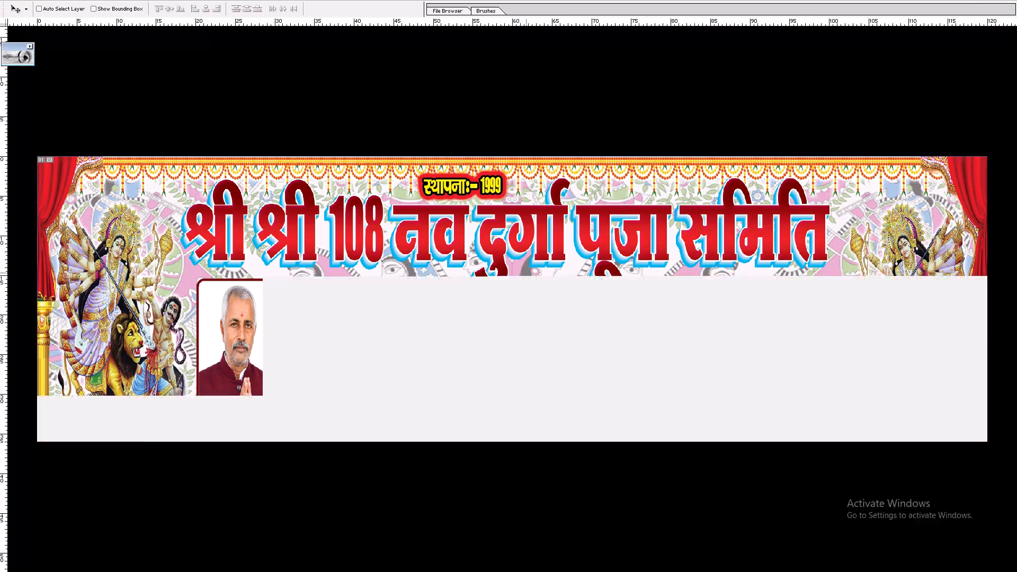
{"action": "key", "text": "f"}
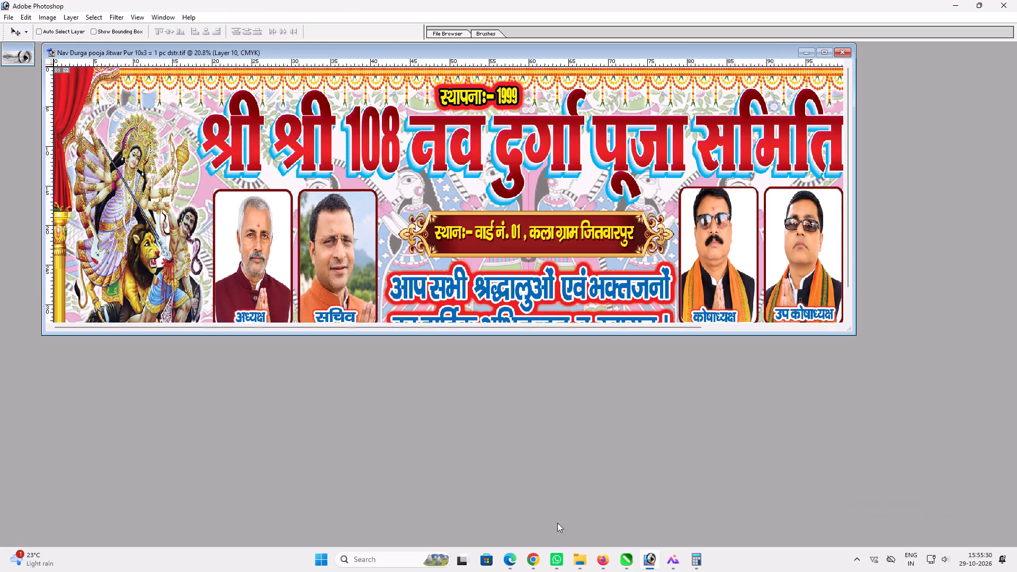
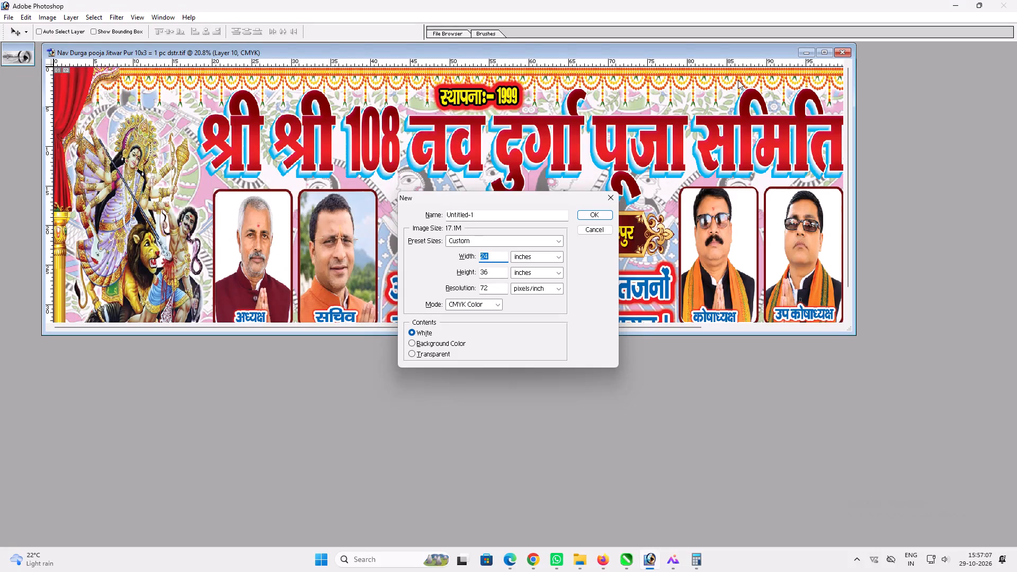
Create a new white CMYK document 60 inches wide and 36 inches high at 72 pixels/inch.
{"action": "key", "text": "6"}
{"action": "key", "text": "0"}
{"action": "key", "text": "Tab"}
{"action": "key", "text": "Tab"}
{"action": "key", "text": "2"}
{"action": "key", "text": "Tab"}
{"action": "key", "text": "shift+Tab"}
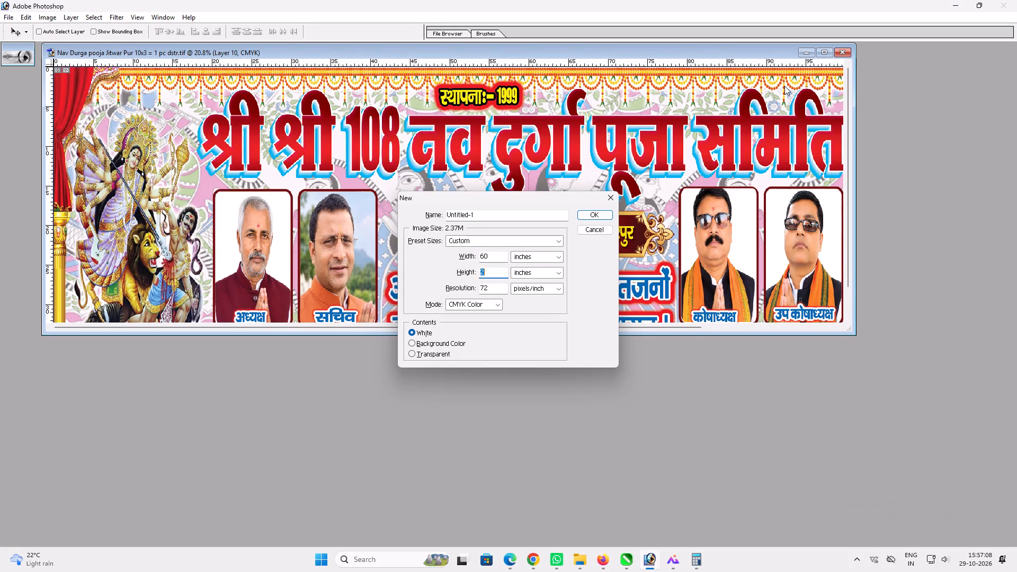
{"action": "key", "text": "Tab"}
{"action": "key", "text": "shift+Tab"}
{"action": "type", "text": "36"}
{"action": "key", "text": "Tab"}
{"action": "key", "text": "Tab"}
{"action": "key", "text": "Return"}
Activate the Move tool and cycle the blank document's screen modes back to a standard document window.
{"action": "key", "text": "v"}
{"action": "key", "text": "v"}
{"action": "key", "text": "v"}
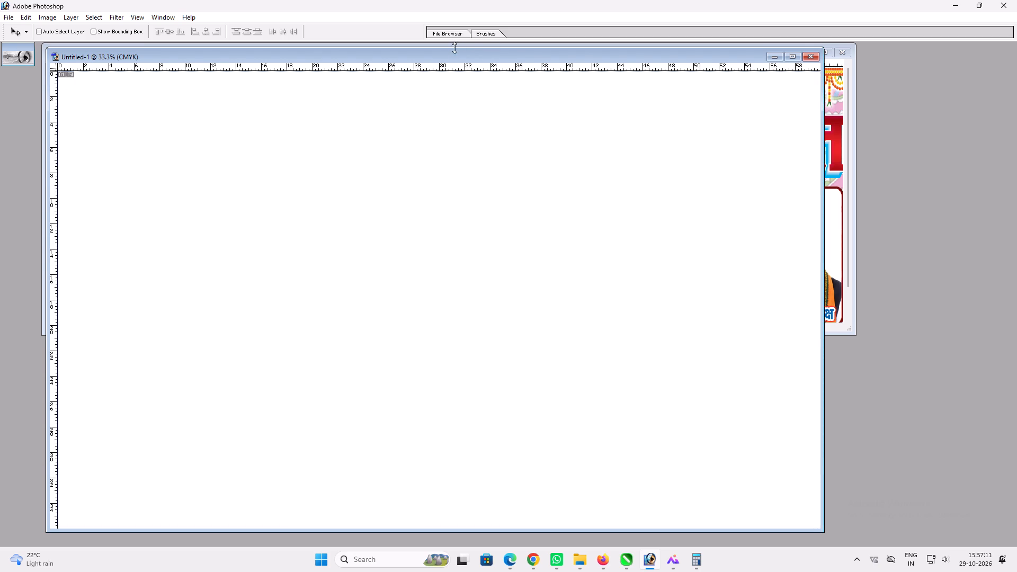
{"action": "triple_click", "coordinate": [452, 51]}
{"action": "double_click", "coordinate": [451, 52]}
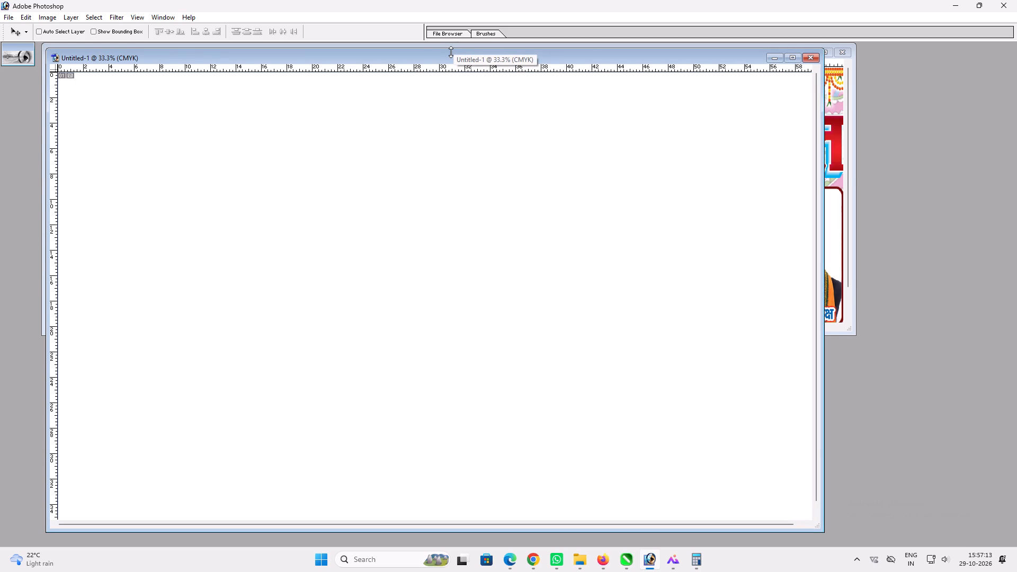
{"action": "left_click", "coordinate": [450, 56]}
{"action": "key", "text": "f"}
{"action": "type", "text": "ff"}
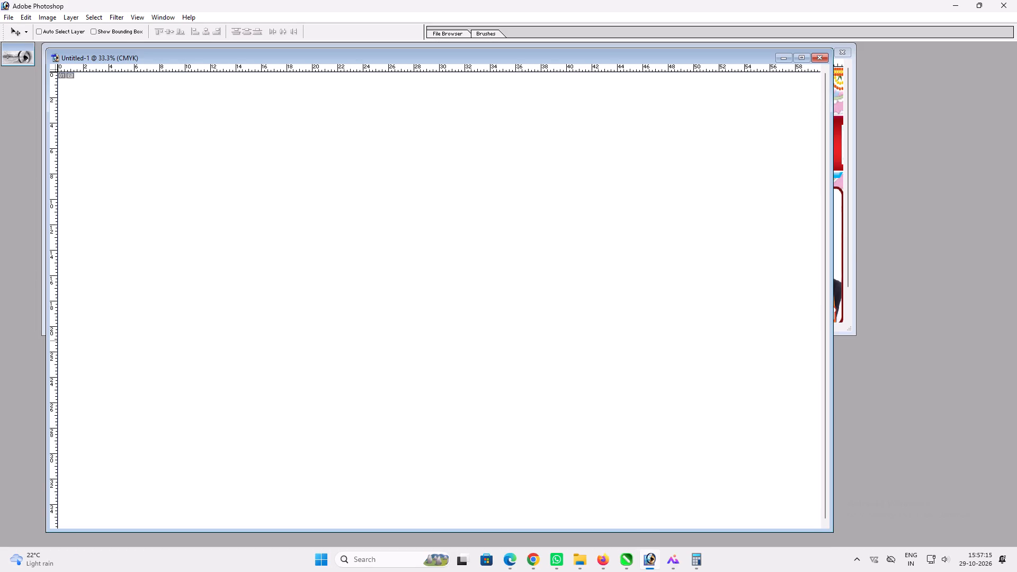
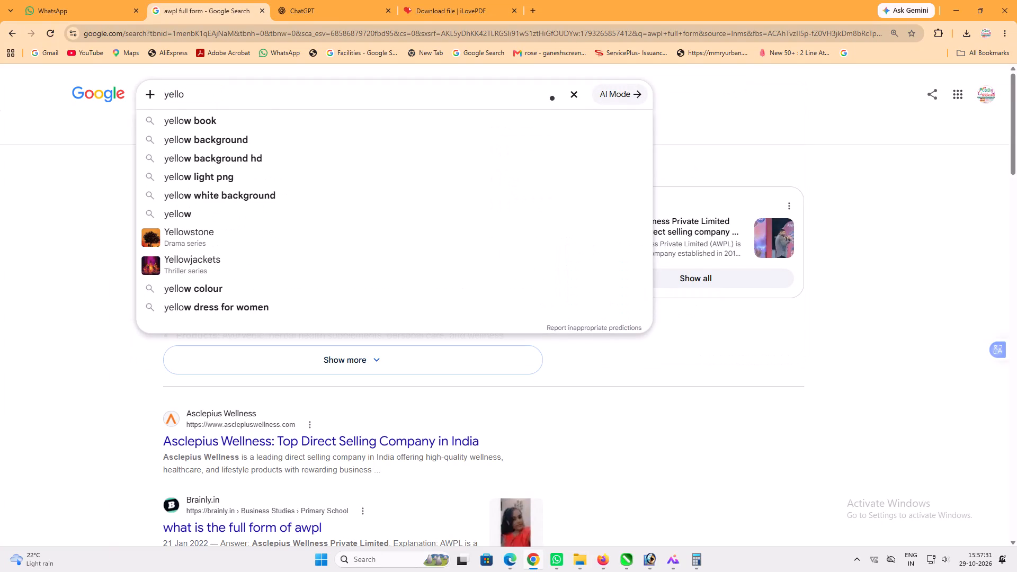
Search Google Images for "yellow background" and browse the results for a suitable banner background.
{"action": "left_click", "coordinate": [230, 141]}
{"action": "left_click", "coordinate": [256, 138]}
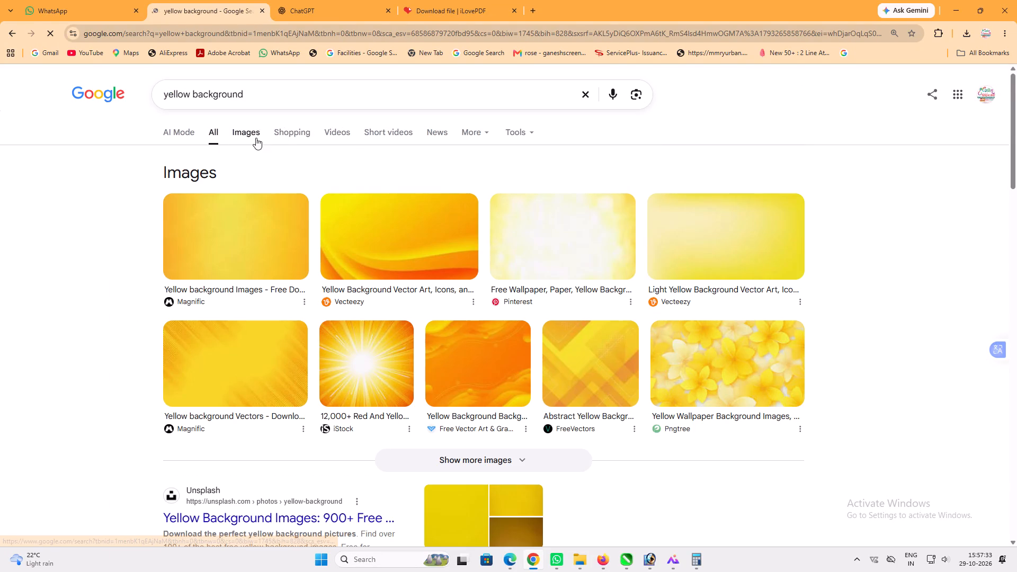
{"action": "left_click", "coordinate": [73, 260]}
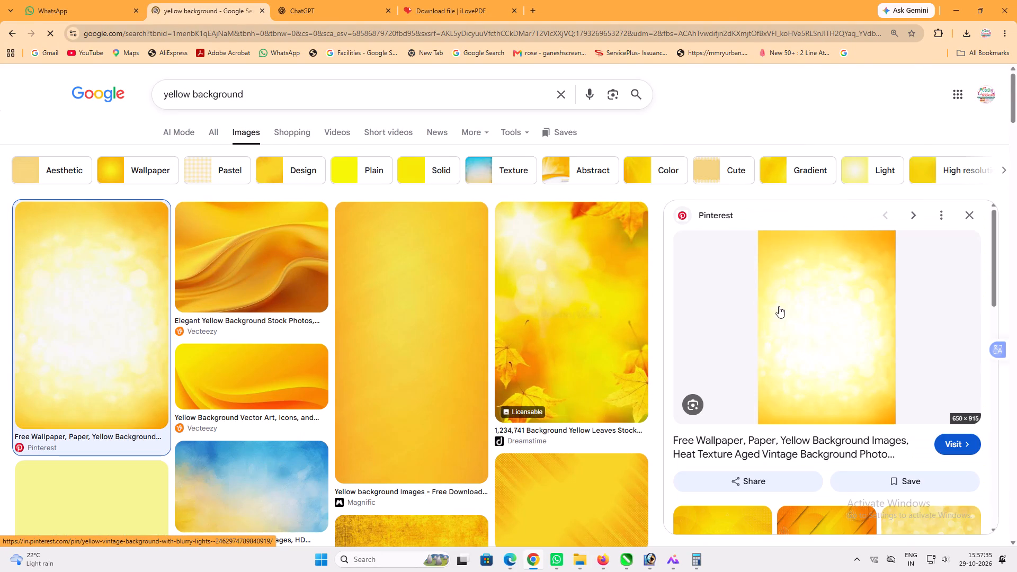
{"action": "right_click", "coordinate": [779, 306]}
{"action": "scroll", "coordinate": [486, 297], "scroll_direction": "down", "scroll_amount": 7}
{"action": "scroll", "coordinate": [238, 320], "scroll_direction": "down", "scroll_amount": 2}
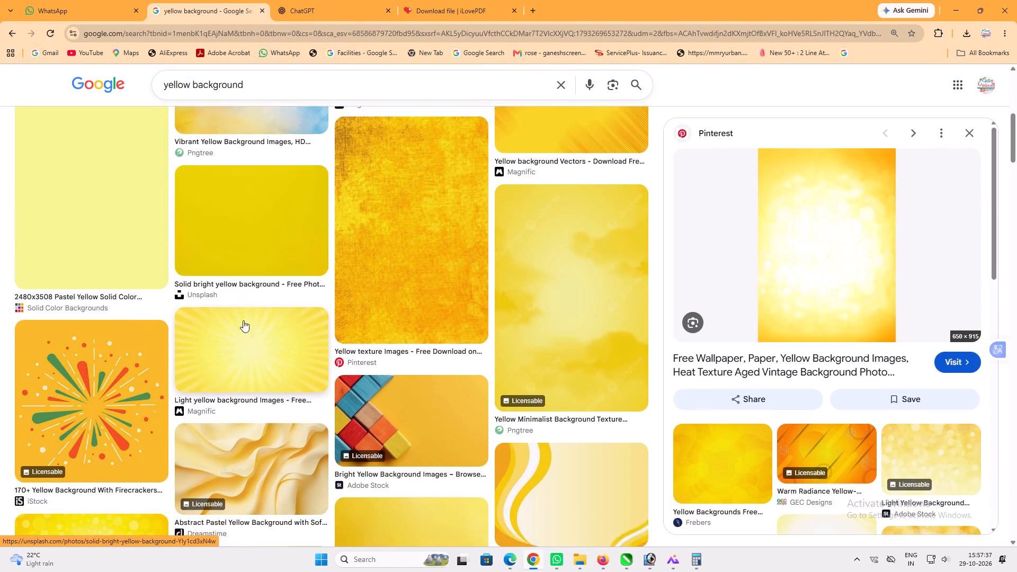
{"action": "scroll", "coordinate": [243, 320], "scroll_direction": "down", "scroll_amount": 5}
{"action": "scroll", "coordinate": [844, 379], "scroll_direction": "down", "scroll_amount": 8}
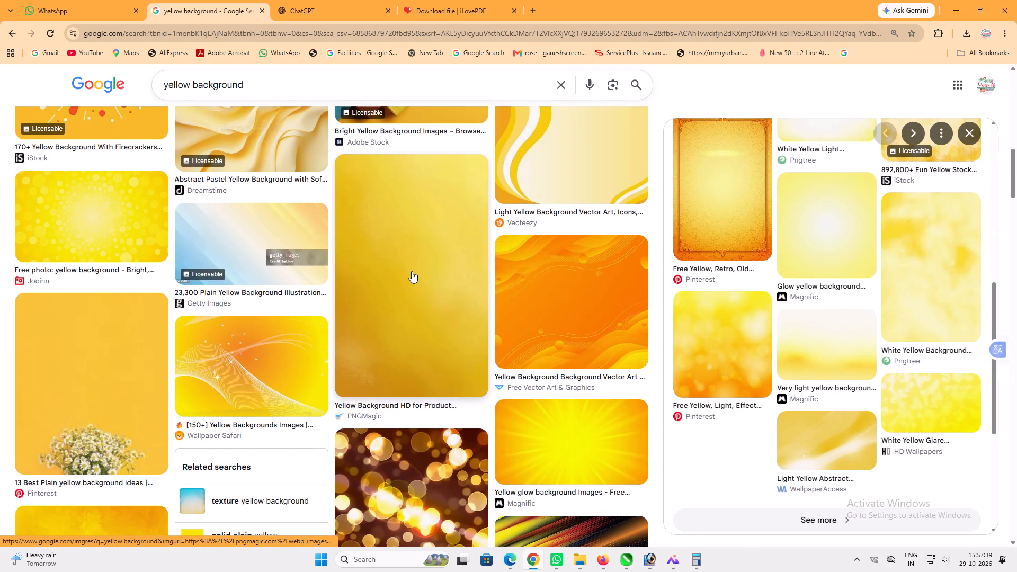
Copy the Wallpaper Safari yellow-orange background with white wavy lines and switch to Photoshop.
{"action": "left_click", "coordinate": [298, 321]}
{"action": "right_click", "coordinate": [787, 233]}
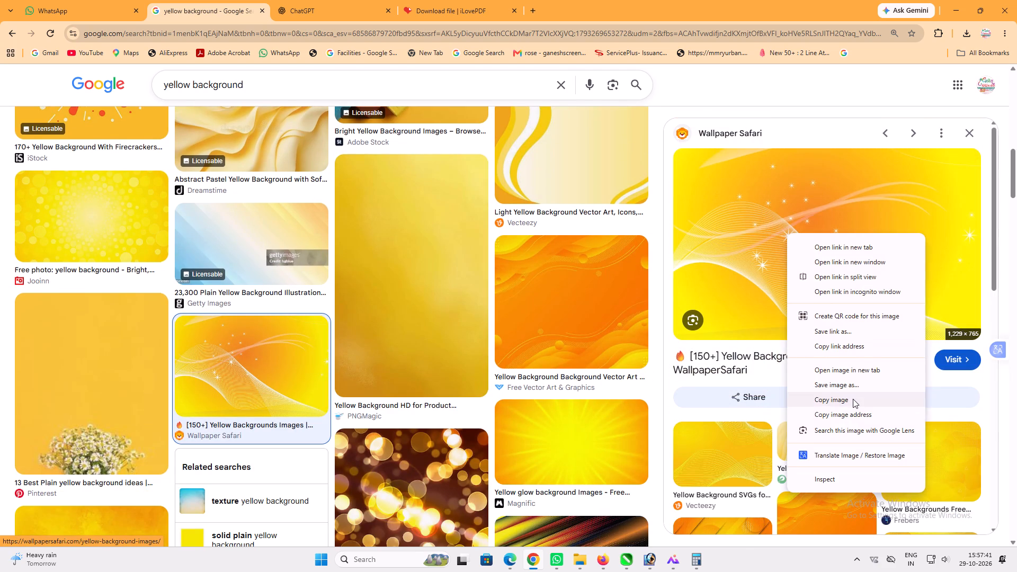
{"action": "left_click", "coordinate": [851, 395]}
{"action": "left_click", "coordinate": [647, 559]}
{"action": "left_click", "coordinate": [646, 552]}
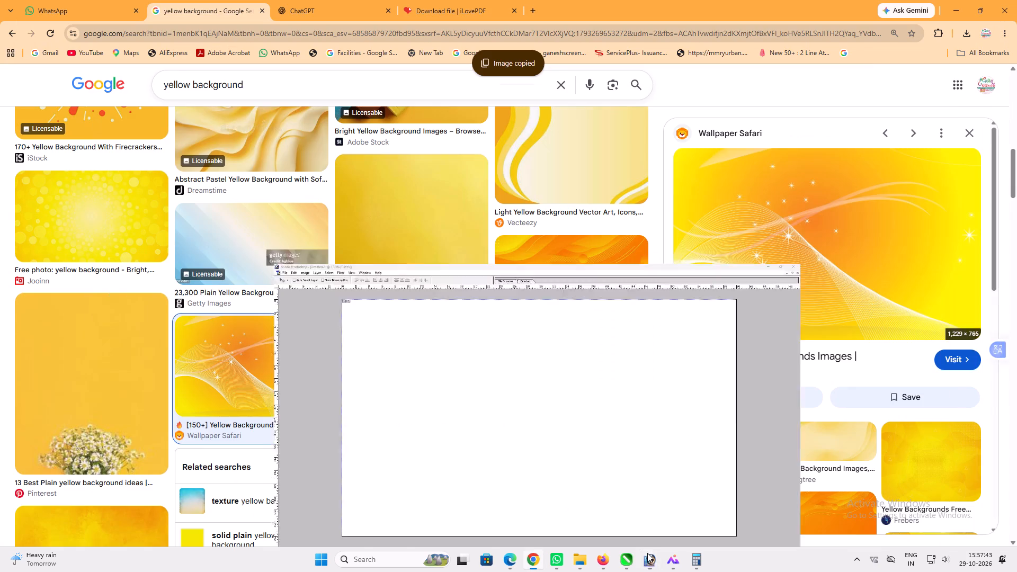
Copy the Magnific "Yellow glow background" image with radiating rays from the Google Images results.
{"action": "left_click", "coordinate": [566, 420]}
{"action": "right_click", "coordinate": [726, 217]}
{"action": "left_click", "coordinate": [779, 380]}
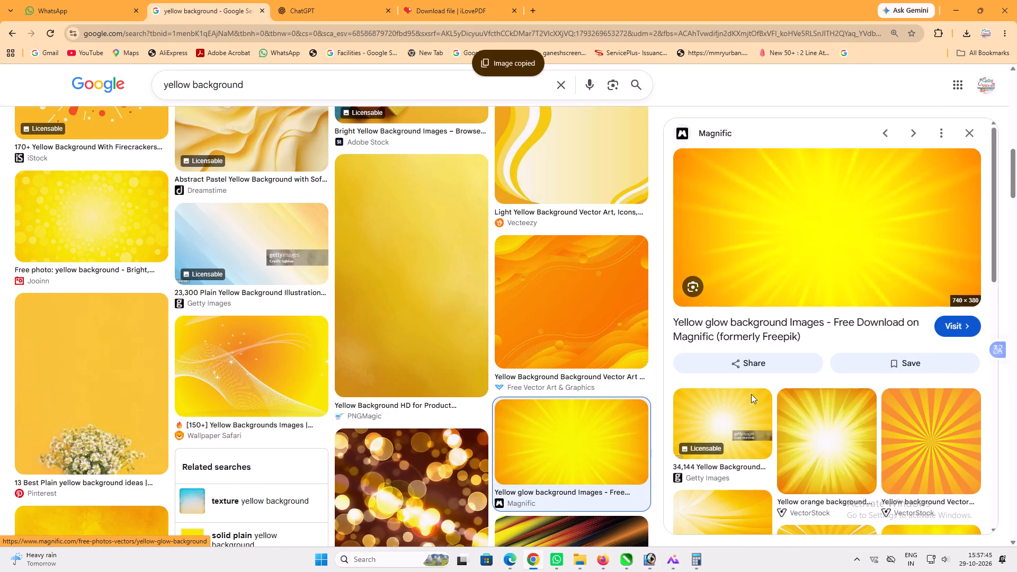
In Photoshop, paste the yellow glow image into the blank document and scale it proportionally to about 581%, nearly the canvas width.
{"action": "left_click", "coordinate": [647, 562]}
{"action": "key", "text": "ctrl+v"}
{"action": "key", "text": "ctrl+t"}
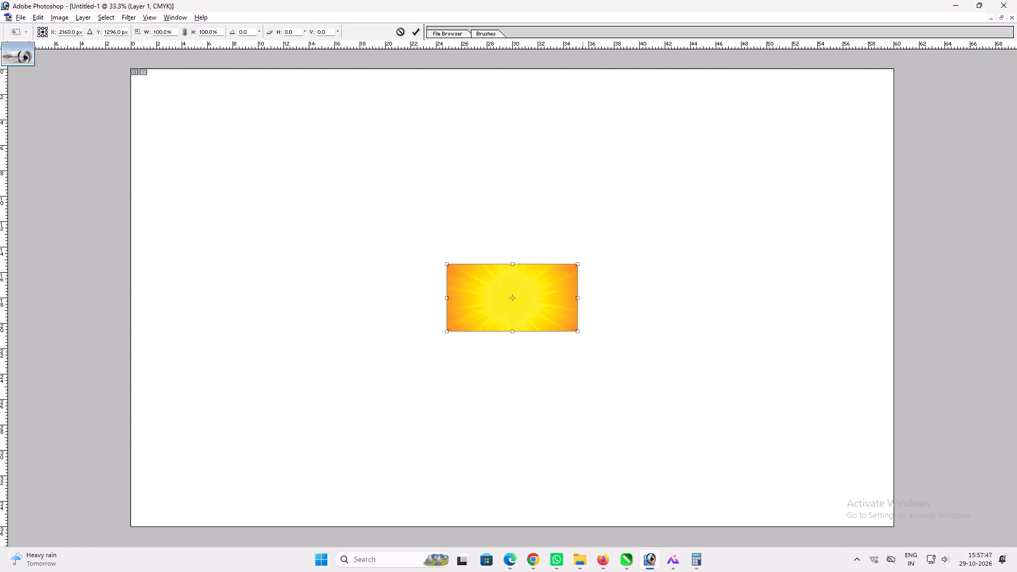
{"action": "left_click_drag", "start_coordinate": [581, 332], "coordinate": [891, 503], "text": "alt+shift"}
{"action": "key", "text": "alt+shift+Return"}
{"action": "key", "text": "ctrl+t"}
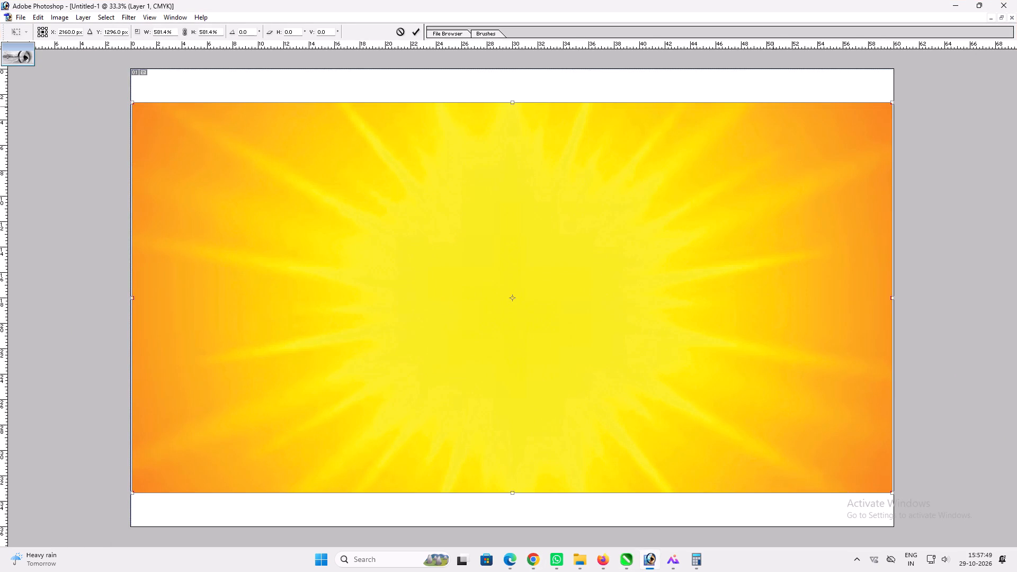
{"action": "key", "text": "ctrl+shift+Return"}
Stretch the yellow glow layer vertically and horizontally until it covers the whole canvas.
{"action": "key", "text": "ctrl+t"}
{"action": "left_click_drag", "start_coordinate": [761, 103], "coordinate": [769, 74], "text": "alt+shift"}
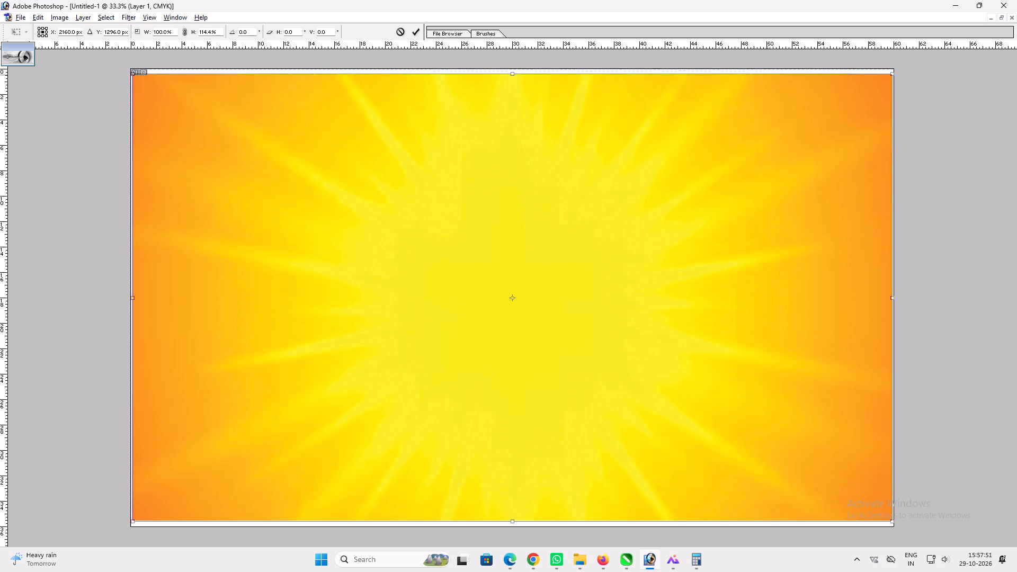
{"action": "left_click_drag", "start_coordinate": [769, 74], "coordinate": [774, 70], "text": "alt+shift"}
{"action": "left_click_drag", "start_coordinate": [895, 149], "coordinate": [904, 149], "text": "alt+shift"}
{"action": "key", "text": "shift+Return"}
Copy the marigold garland layer from the Durga pooja banner into the new document and align it along the canvas's top edge.
{"action": "type", "text": "vv"}
{"action": "type", "text": "ff"}
{"action": "key", "text": "f"}
{"action": "left_click_drag", "start_coordinate": [765, 60], "coordinate": [779, 145]}
{"action": "left_click", "coordinate": [635, 103]}
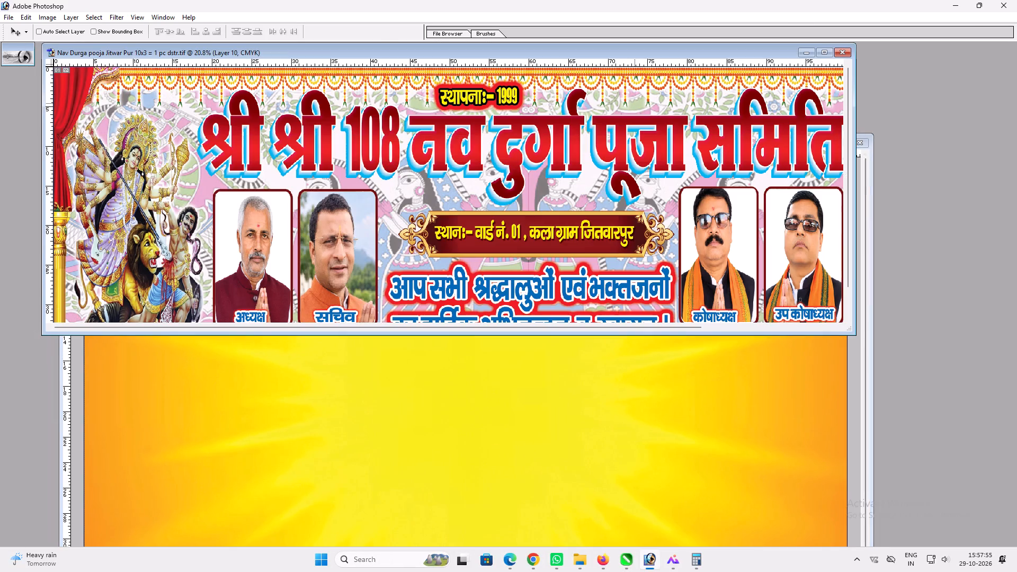
{"action": "key", "text": "v"}
{"action": "left_click", "coordinate": [606, 74], "text": "ctrl"}
{"action": "left_click_drag", "start_coordinate": [606, 73], "coordinate": [635, 364]}
{"action": "left_click_drag", "start_coordinate": [632, 367], "coordinate": [626, 218]}
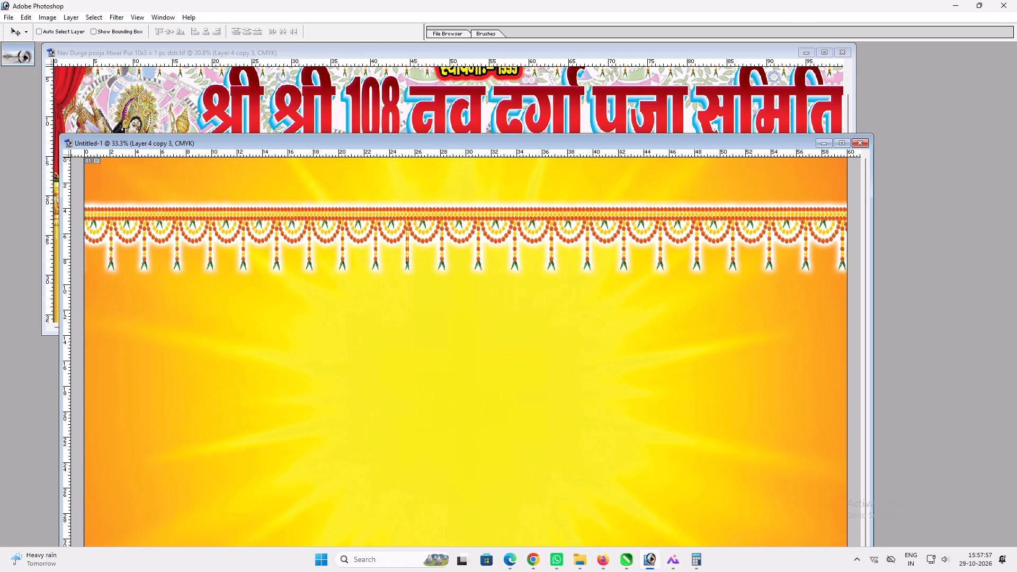
{"action": "double_click", "coordinate": [611, 141]}
{"action": "key", "text": "v"}
{"action": "left_click_drag", "start_coordinate": [594, 192], "coordinate": [585, 136]}
Reduce the garland's height to about 72% while keeping it along the top edge.
{"action": "scroll", "coordinate": [585, 133], "scroll_direction": "up", "scroll_amount": 2, "text": "ctrl"}
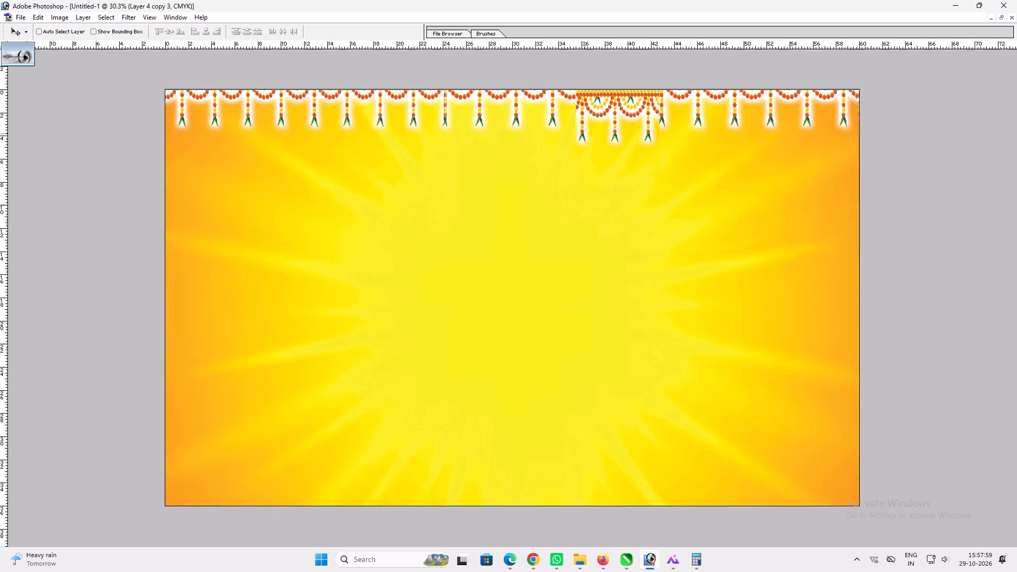
{"action": "scroll", "coordinate": [585, 133], "scroll_direction": "up", "scroll_amount": 1, "text": "ctrl"}
{"action": "key", "text": "ctrl+t"}
{"action": "left_click_drag", "start_coordinate": [591, 170], "coordinate": [587, 155], "text": "shift"}
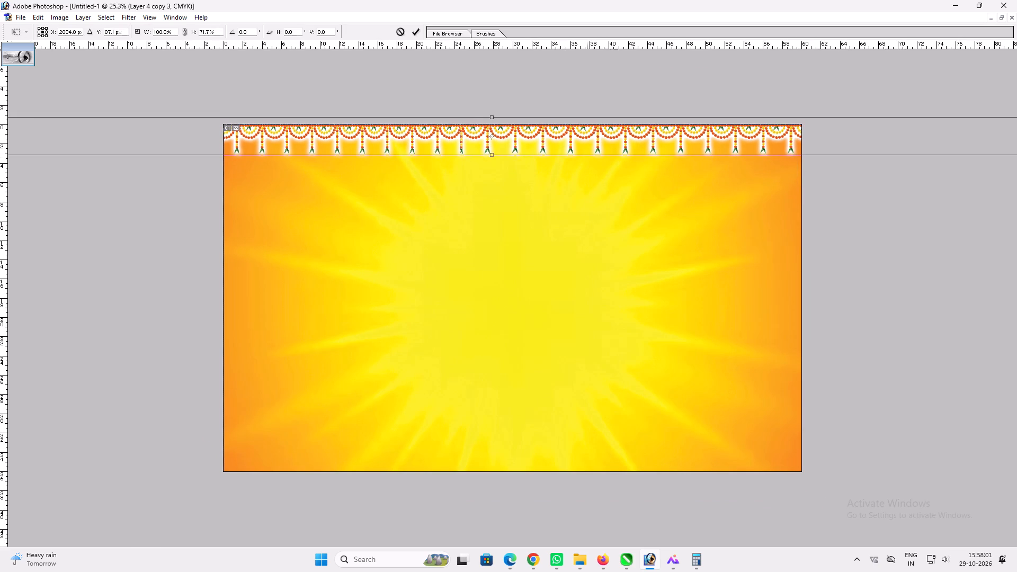
{"action": "key", "text": "shift+Return"}
Return the new document to a standard window and bring the Durga pooja banner to the front.
{"action": "type", "text": "fff"}
{"action": "left_click", "coordinate": [581, 108]}
{"action": "key", "text": "v"}
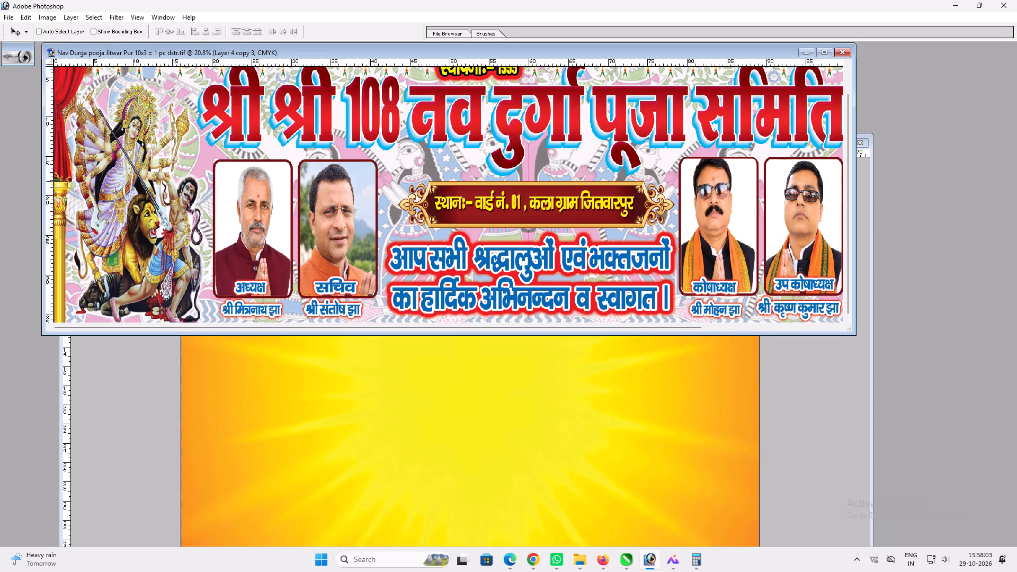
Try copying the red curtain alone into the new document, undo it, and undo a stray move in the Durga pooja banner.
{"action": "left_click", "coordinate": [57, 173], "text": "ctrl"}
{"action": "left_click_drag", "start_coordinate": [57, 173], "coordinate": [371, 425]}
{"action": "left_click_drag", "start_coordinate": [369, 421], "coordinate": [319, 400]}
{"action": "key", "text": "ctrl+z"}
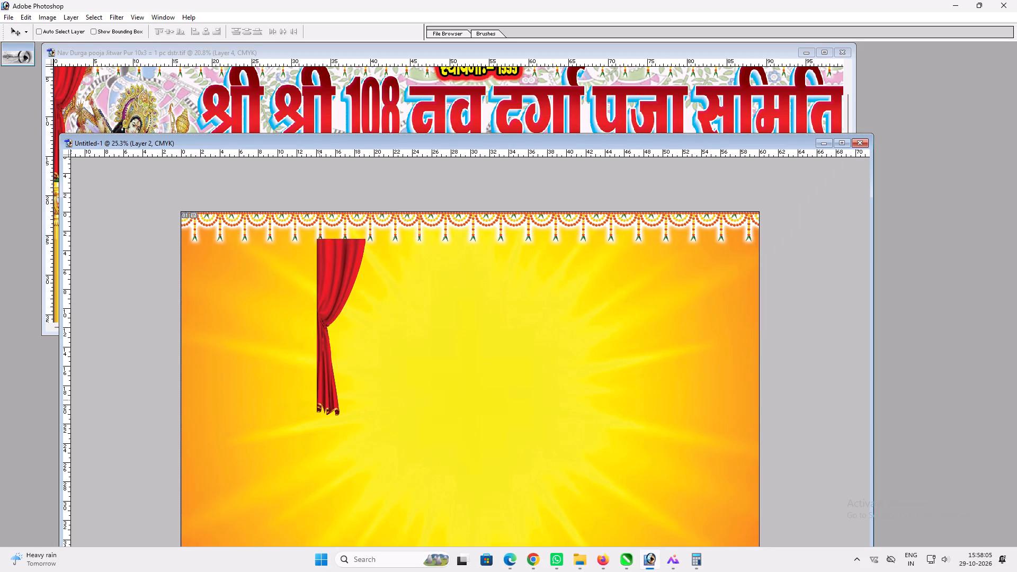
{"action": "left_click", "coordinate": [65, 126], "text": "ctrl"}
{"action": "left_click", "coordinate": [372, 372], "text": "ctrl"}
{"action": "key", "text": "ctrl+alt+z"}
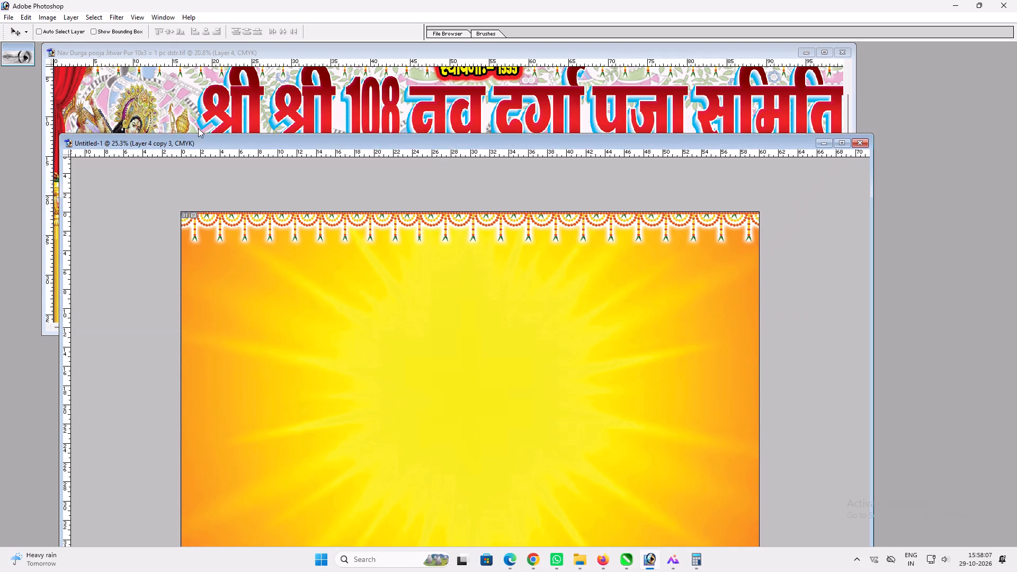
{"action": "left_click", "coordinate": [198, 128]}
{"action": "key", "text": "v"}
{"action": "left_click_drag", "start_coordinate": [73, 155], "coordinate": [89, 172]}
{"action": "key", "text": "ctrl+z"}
Copy the red curtain with its golden pillar from the Durga pooja banner and place it at the new document's left edge.
{"action": "left_click", "coordinate": [61, 220], "text": "ctrl+shift"}
{"action": "left_click_drag", "start_coordinate": [58, 217], "coordinate": [236, 416]}
{"action": "key", "text": "v"}
{"action": "double_click", "coordinate": [272, 149]}
{"action": "key", "text": "v"}
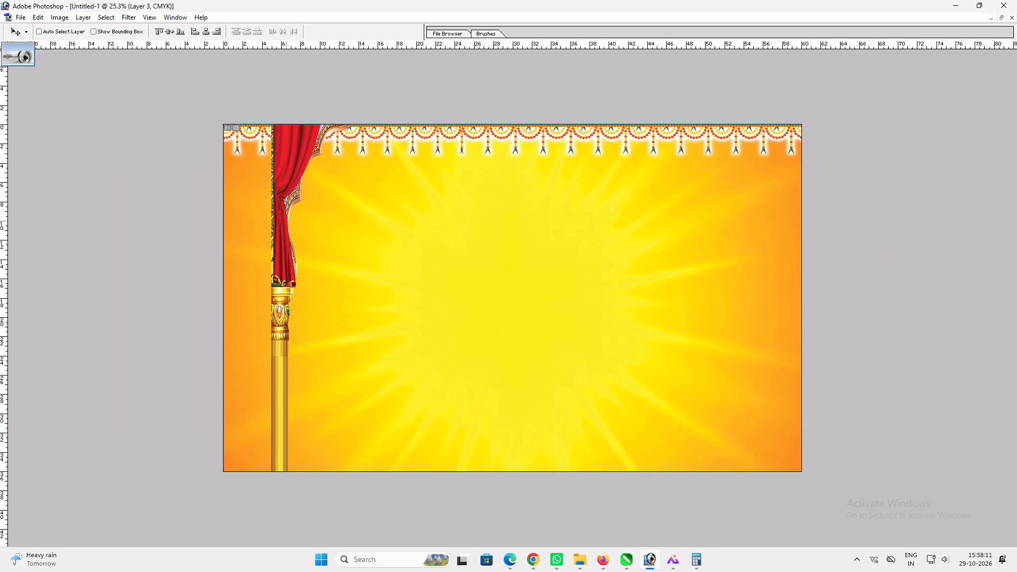
{"action": "left_click_drag", "start_coordinate": [286, 221], "coordinate": [237, 228]}
Shorten the curtain and pillar by lowering their top, and move them back up to the canvas's top edge.
{"action": "key", "text": "ctrl+t"}
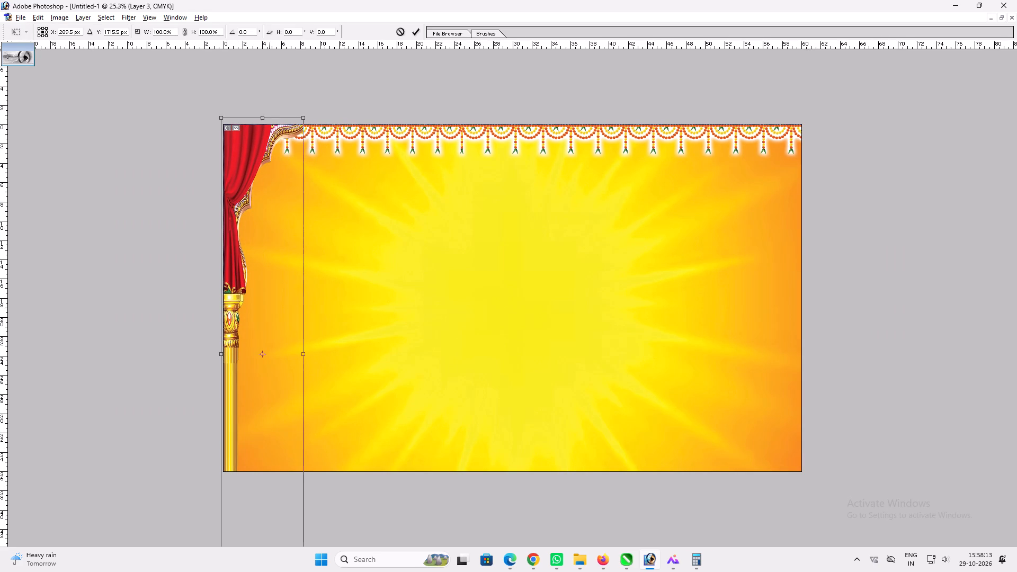
{"action": "left_click_drag", "start_coordinate": [268, 115], "coordinate": [260, 180], "text": "alt+shift"}
{"action": "key", "text": "shift+Return"}
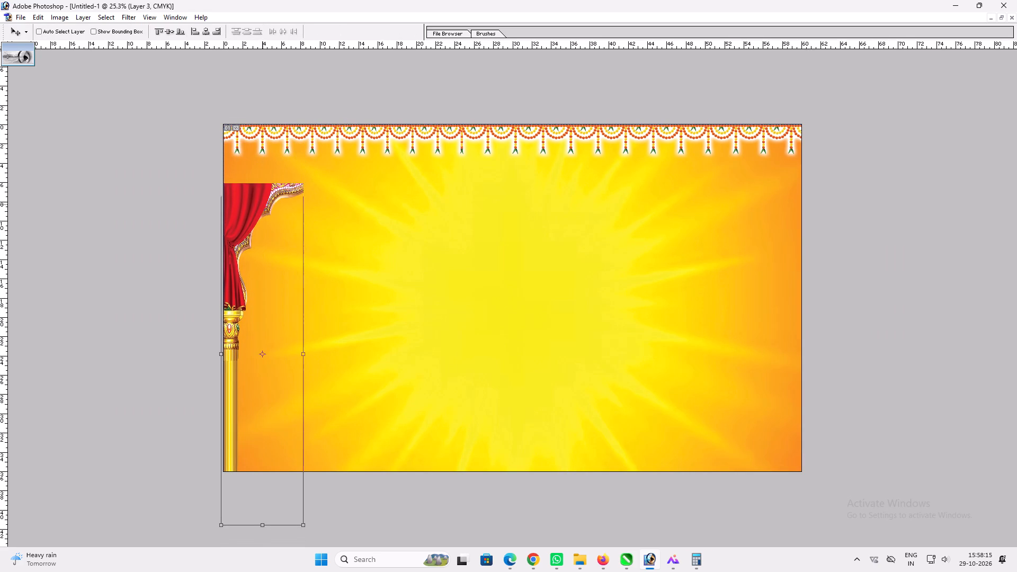
{"action": "key", "text": "v"}
{"action": "left_click_drag", "start_coordinate": [262, 242], "coordinate": [261, 183]}
Enlarge the curtain and pillar past the canvas bottom, widen them slightly, and shift them partly beyond the left edge.
{"action": "key", "text": "ctrl+t"}
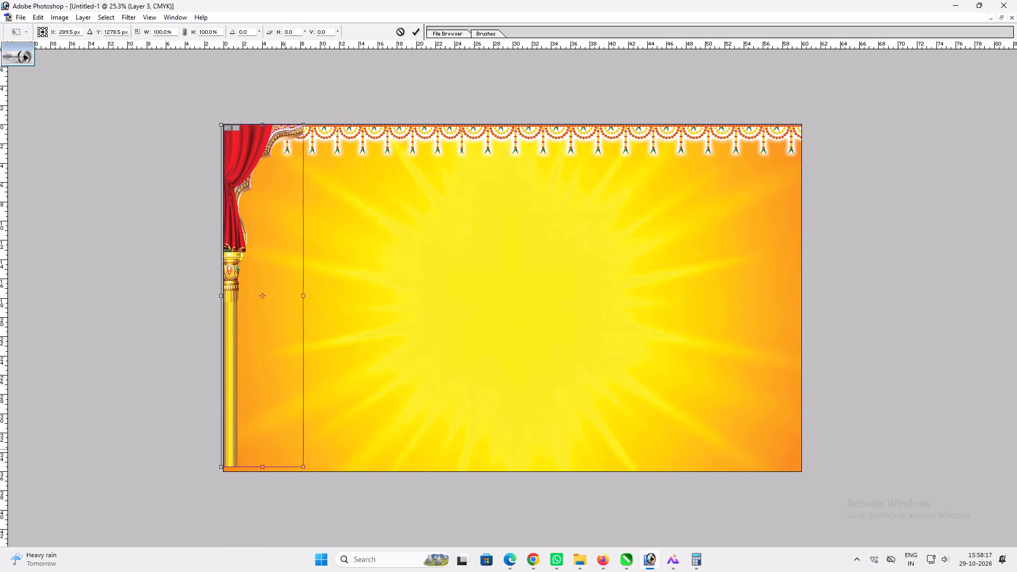
{"action": "left_click_drag", "start_coordinate": [304, 470], "coordinate": [336, 481], "text": "shift"}
{"action": "left_click_drag", "start_coordinate": [308, 448], "coordinate": [311, 447], "text": "shift"}
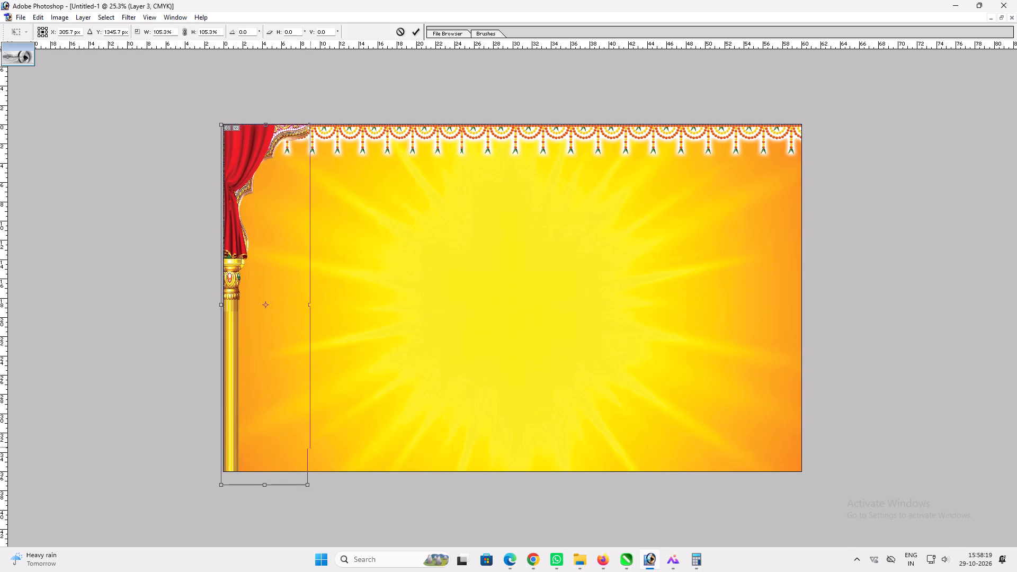
{"action": "left_click_drag", "start_coordinate": [311, 447], "coordinate": [326, 446], "text": "shift"}
{"action": "key", "text": "shift+Return"}
{"action": "key", "text": "v"}
{"action": "left_click_drag", "start_coordinate": [299, 414], "coordinate": [292, 412]}
{"action": "key", "text": "ctrl+t"}
{"action": "left_click", "coordinate": [279, 124], "text": "shift"}
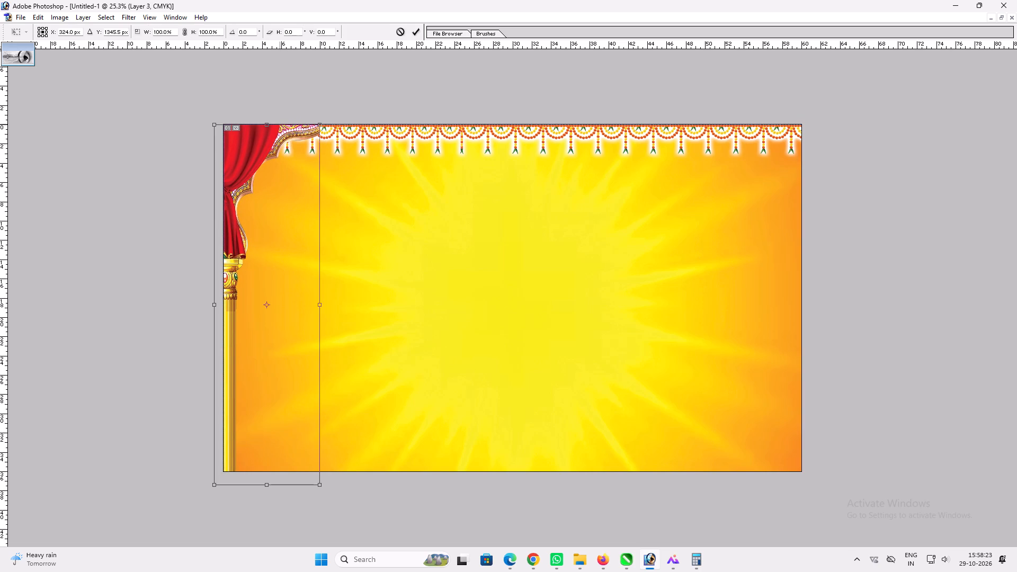
{"action": "key", "text": "shift+Return"}
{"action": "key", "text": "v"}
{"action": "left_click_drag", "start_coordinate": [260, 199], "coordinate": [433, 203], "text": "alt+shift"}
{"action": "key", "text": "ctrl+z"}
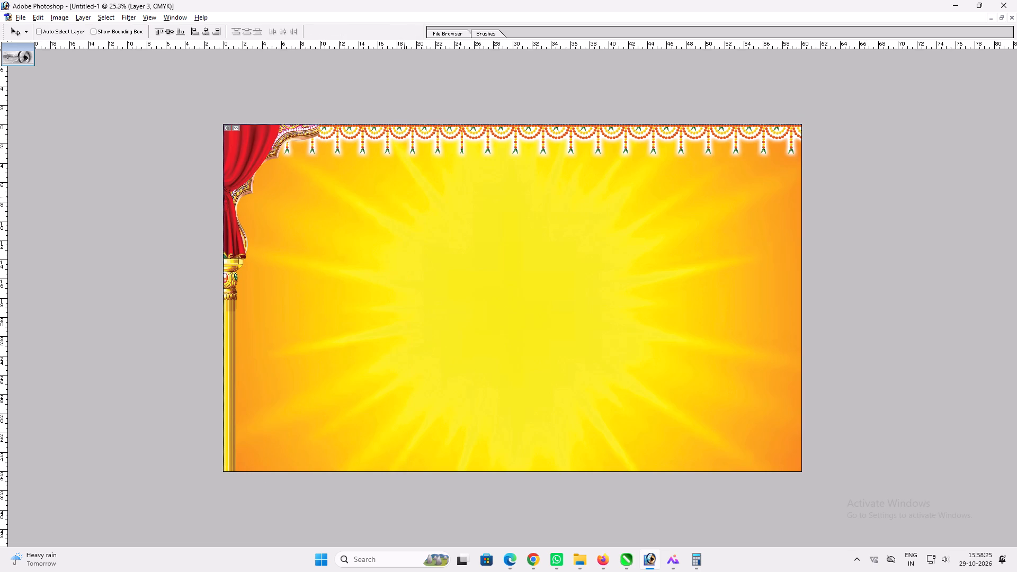
Merge the curtain and pillar layers, duplicate the result toward the middle, and flip the copy horizontally.
{"action": "key", "text": "ctrl+e"}
{"action": "left_click_drag", "start_coordinate": [249, 255], "coordinate": [438, 256], "text": "alt+shift"}
{"action": "key", "text": "ctrl+t"}
{"action": "right_click", "coordinate": [438, 256], "text": "ctrl"}
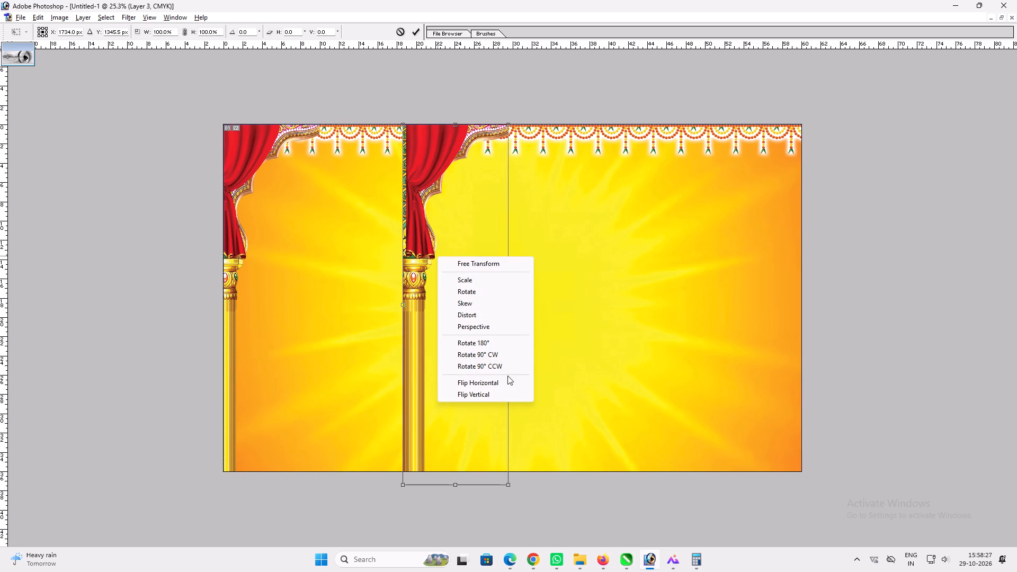
{"action": "left_click", "coordinate": [502, 387]}
{"action": "key", "text": "Return"}
Move the mirrored curtain and pillar to the canvas's right edge so they frame the banner symmetrically.
{"action": "key", "text": "v"}
{"action": "left_click_drag", "start_coordinate": [561, 367], "coordinate": [854, 334], "text": "shift"}
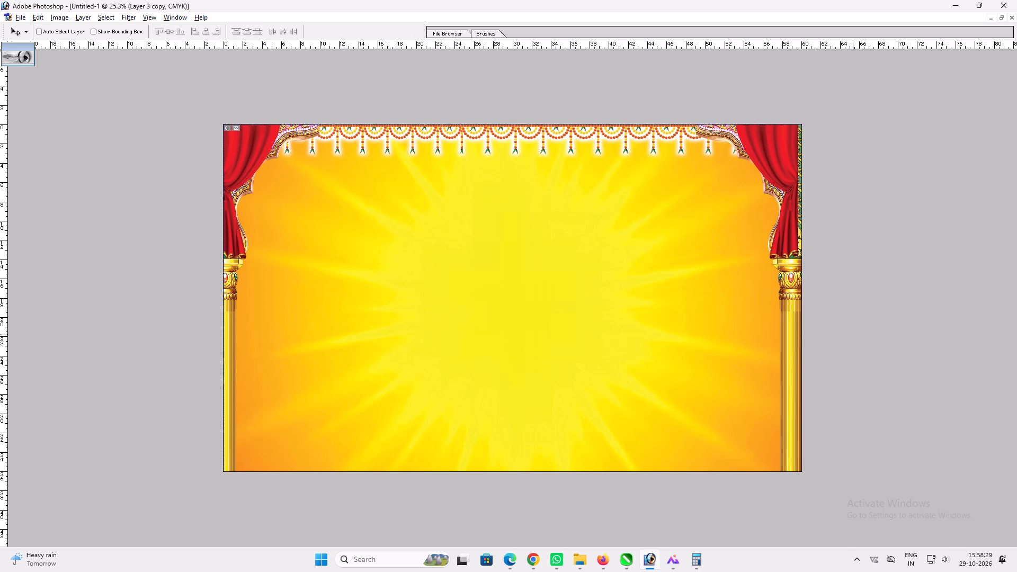
{"action": "left_click_drag", "start_coordinate": [854, 334], "coordinate": [855, 332], "text": "shift"}
{"action": "key", "text": "ctrl+0"}
{"action": "left_click_drag", "start_coordinate": [835, 336], "coordinate": [836, 336]}
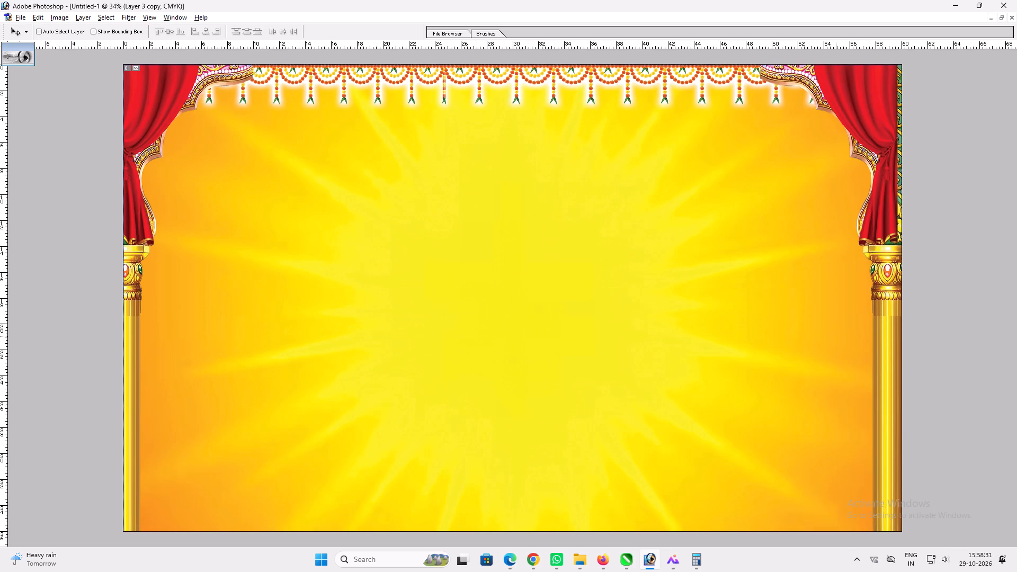
{"action": "left_click_drag", "start_coordinate": [836, 336], "coordinate": [841, 337]}
Copy the red "श्री श्री 108 नव दुर्गा पूजा समिति" title from the Durga pooja banner into the new document and maximize its window.
{"action": "key", "text": "f"}
{"action": "type", "text": "ff"}
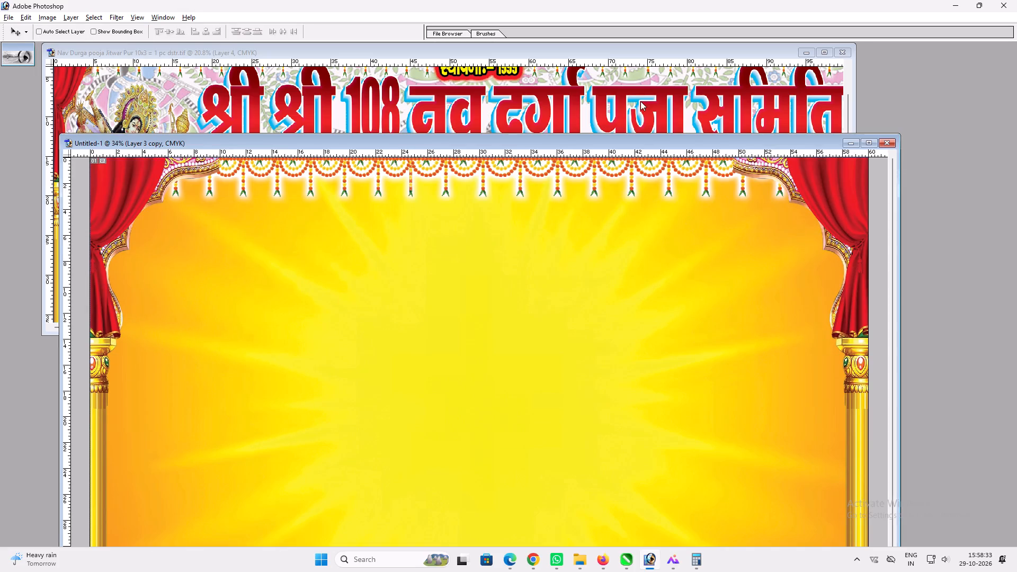
{"action": "left_click", "coordinate": [635, 99]}
{"action": "key", "text": "v"}
{"action": "right_click_drag", "start_coordinate": [601, 122], "coordinate": [606, 126]}
{"action": "left_click_drag", "start_coordinate": [618, 129], "coordinate": [623, 130]}
{"action": "right_click", "coordinate": [607, 124], "text": "ctrl+shift"}
{"action": "left_click_drag", "start_coordinate": [618, 127], "coordinate": [623, 129], "text": "ctrl+shift"}
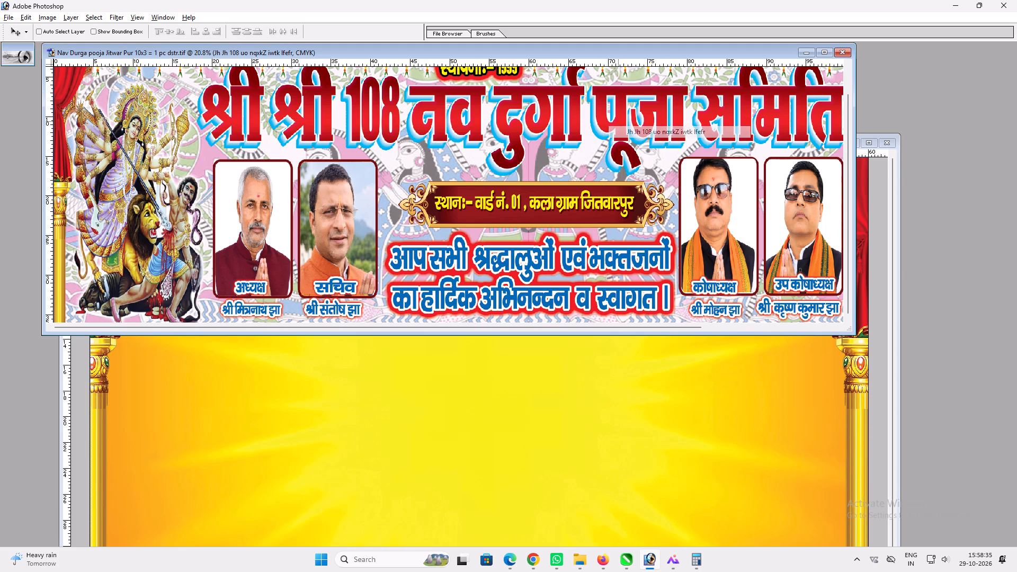
{"action": "left_click_drag", "start_coordinate": [617, 121], "coordinate": [621, 370]}
{"action": "left_click_drag", "start_coordinate": [621, 370], "coordinate": [618, 341]}
{"action": "double_click", "coordinate": [593, 146]}
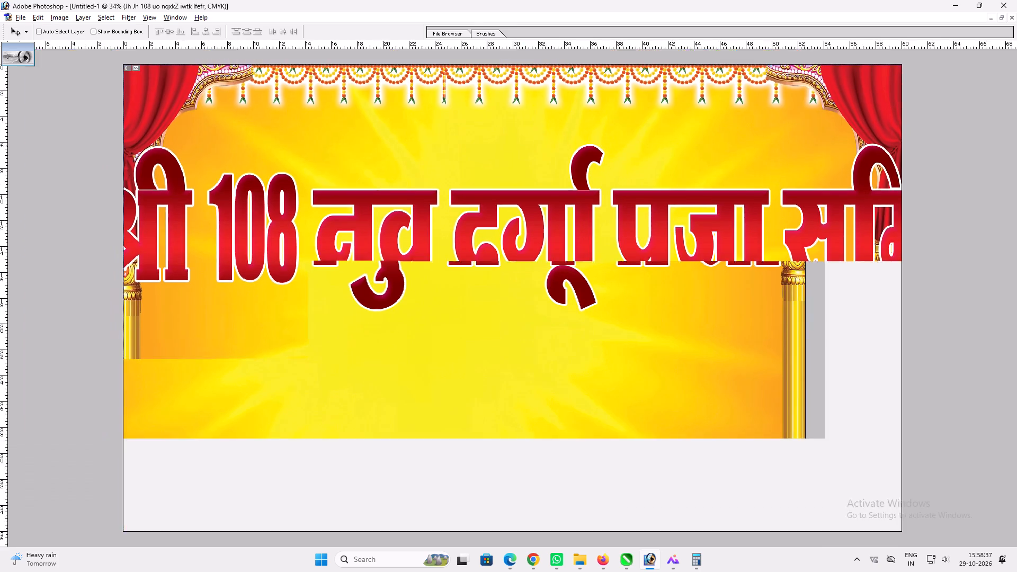
Scale the title down proportionally to about 46 inches wide so it fits between the two curtains.
{"action": "scroll", "coordinate": [597, 164], "scroll_direction": "up", "scroll_amount": 4}
{"action": "key", "text": "ctrl+t"}
{"action": "left_click_drag", "start_coordinate": [877, 287], "coordinate": [700, 246], "text": "alt+shift"}
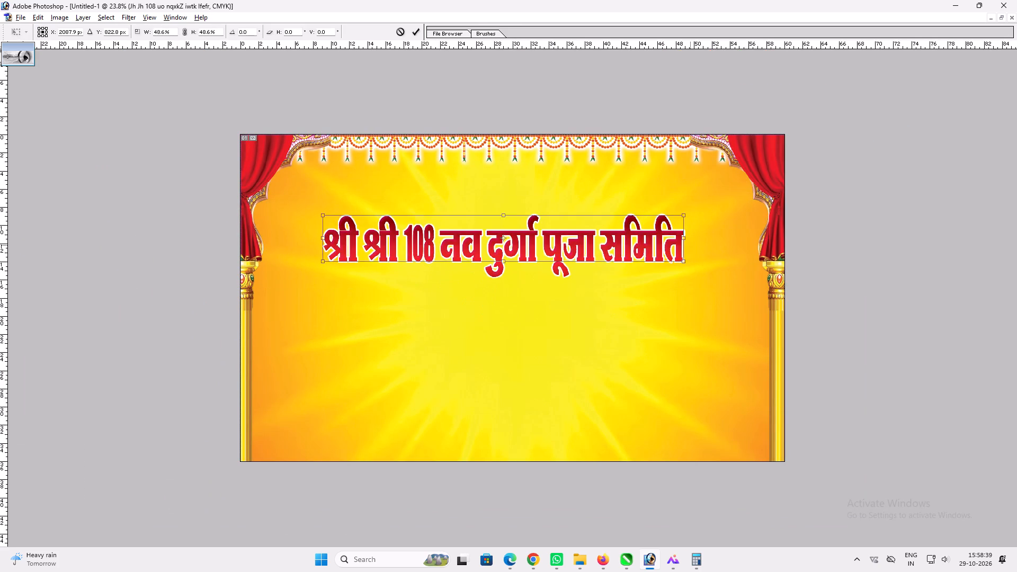
{"action": "left_click_drag", "start_coordinate": [700, 246], "coordinate": [718, 249], "text": "alt+shift"}
{"action": "key", "text": "Return"}
Replace the title's text with "Jh Jh 108" in the legacy Hindi font, reading श्री श्री १०८.
{"action": "key", "text": "ctrl+0"}
{"action": "type", "text": "vv"}
{"action": "key", "text": "t"}
{"action": "left_click", "coordinate": [543, 242]}
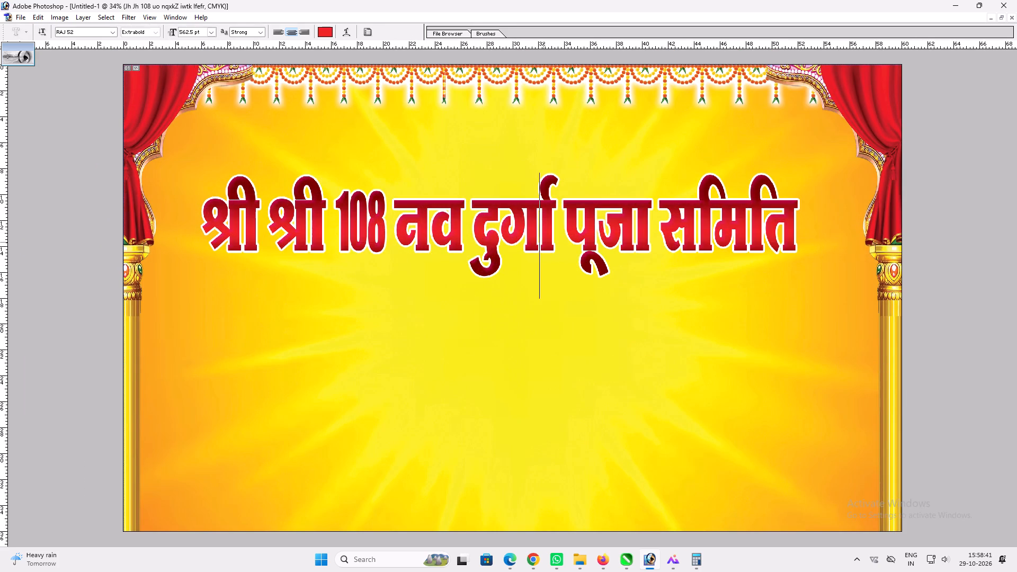
{"action": "key", "text": "ctrl+a"}
{"action": "type", "text": "Jh Jh 108"}
{"action": "key", "text": "space"}
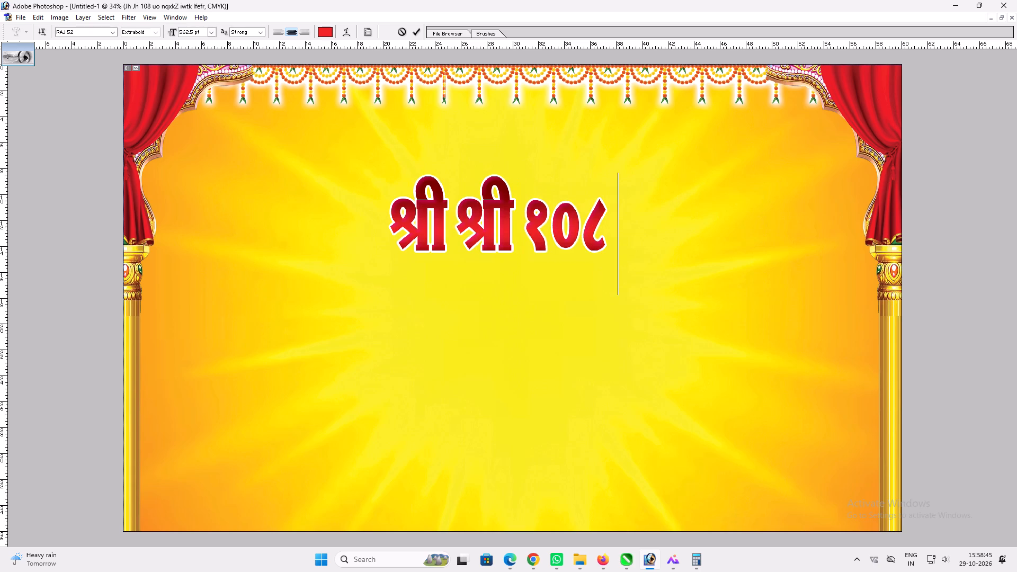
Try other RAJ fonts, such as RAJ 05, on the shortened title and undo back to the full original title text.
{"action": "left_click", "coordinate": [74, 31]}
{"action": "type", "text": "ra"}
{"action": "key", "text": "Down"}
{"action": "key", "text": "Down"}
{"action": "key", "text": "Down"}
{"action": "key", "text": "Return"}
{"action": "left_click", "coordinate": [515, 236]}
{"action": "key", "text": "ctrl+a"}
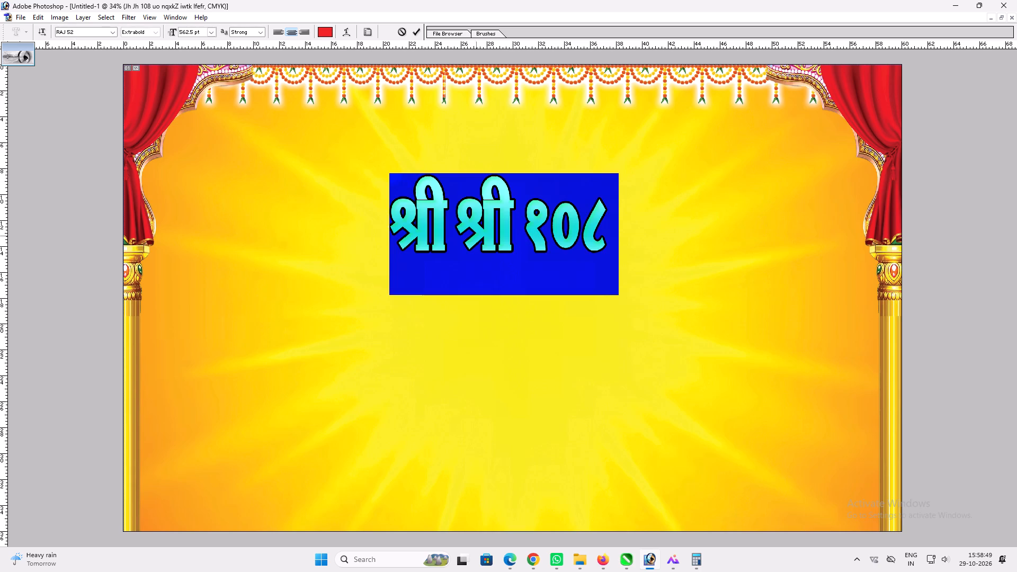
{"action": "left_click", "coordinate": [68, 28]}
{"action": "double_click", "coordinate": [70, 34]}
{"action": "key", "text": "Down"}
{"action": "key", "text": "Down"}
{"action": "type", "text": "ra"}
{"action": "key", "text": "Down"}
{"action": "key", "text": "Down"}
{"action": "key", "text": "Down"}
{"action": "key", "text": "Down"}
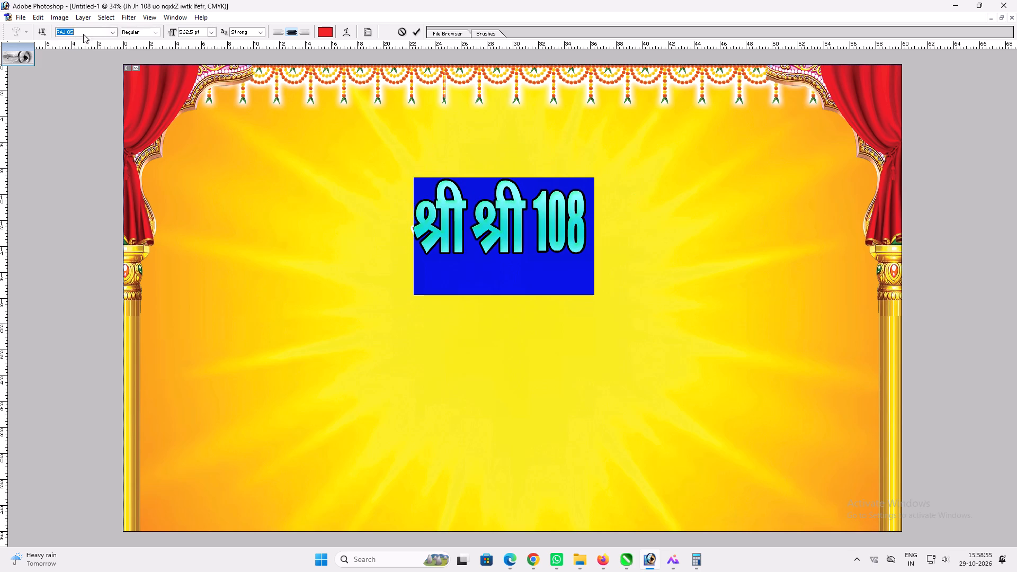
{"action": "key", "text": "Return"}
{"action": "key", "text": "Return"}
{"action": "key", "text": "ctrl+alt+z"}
Replace "नव दुर्गा पूजा समिति" after 108 in the title with "dkyh iwtk lfefr", reading काली पूजा समिति, and switch to the Move tool.
{"action": "left_click_drag", "start_coordinate": [395, 228], "coordinate": [1016, 186]}
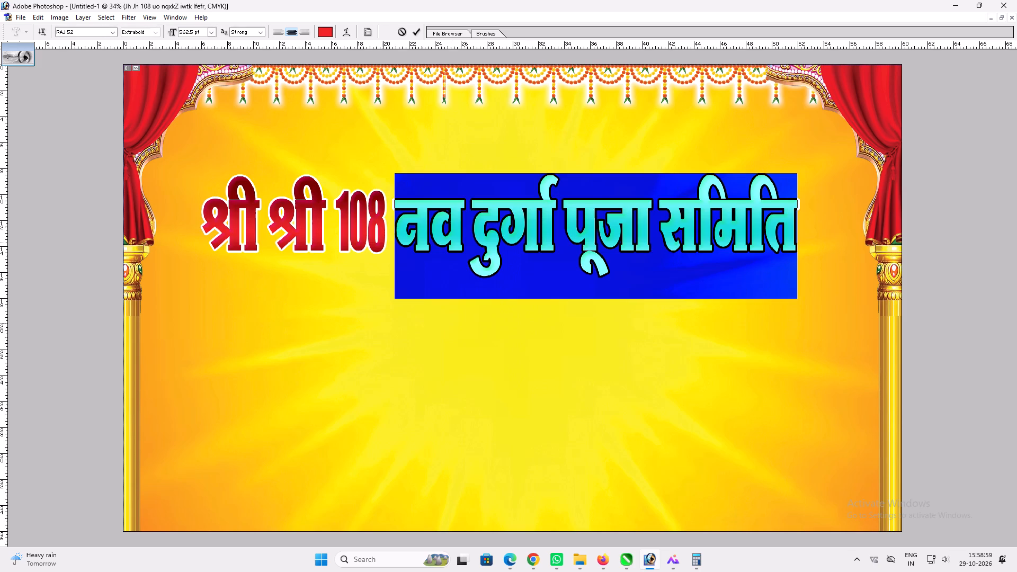
{"action": "type", "text": "dkyh iwtk lfedr"}
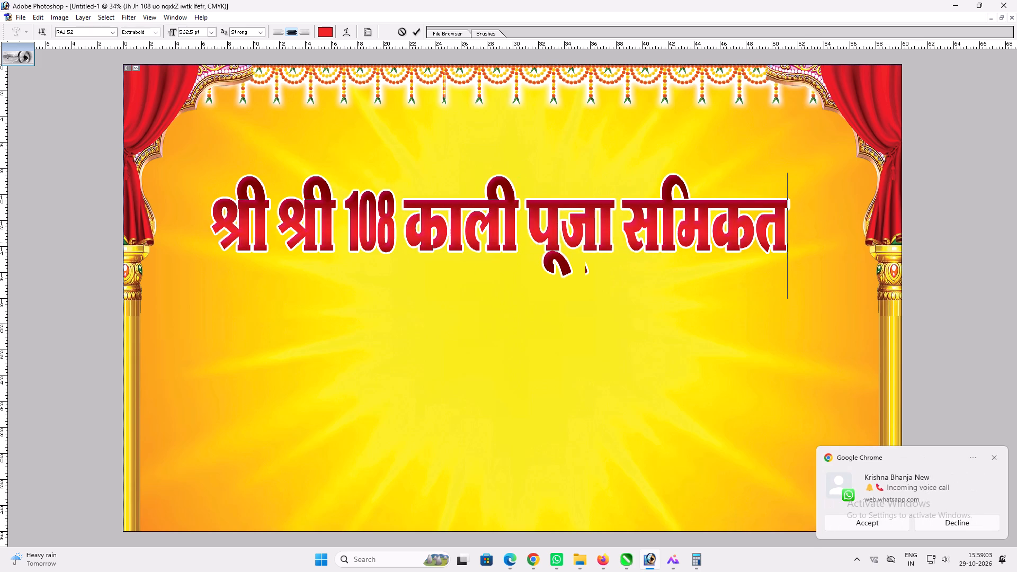
{"action": "key", "text": "BackSpace"}
{"action": "key", "text": "BackSpace"}
{"action": "type", "text": "fr"}
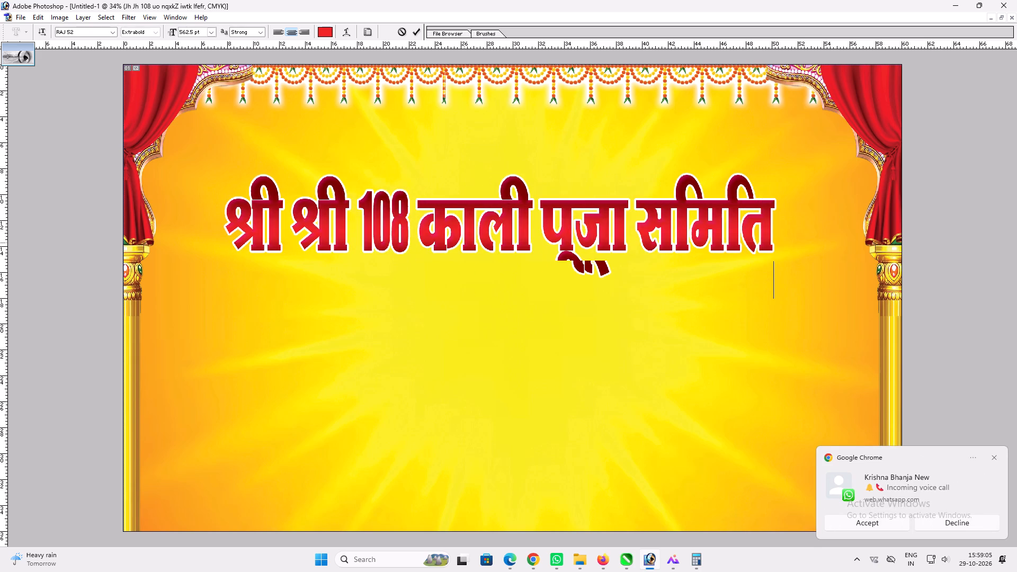
{"action": "key", "text": "Return"}
{"action": "type", "text": "vv"}
Dismiss the incoming voice call notification.
{"action": "left_click", "coordinate": [992, 459]}
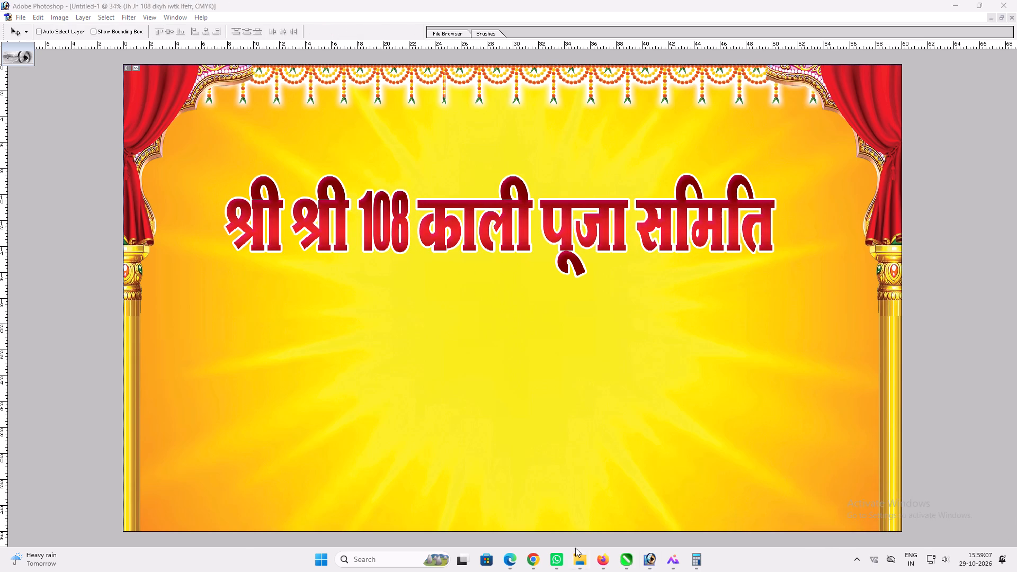
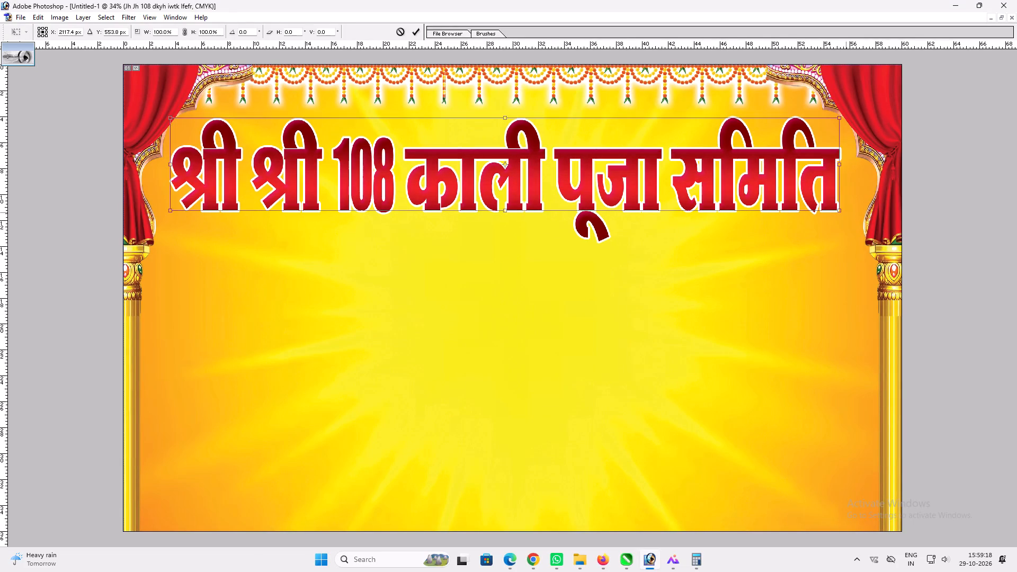
Scale the title काली पूजा समिति line down slightly about its centre to leave more room beside the curtains.
{"action": "left_click_drag", "start_coordinate": [842, 212], "coordinate": [832, 213], "text": "alt+shift"}
{"action": "key", "text": "Return"}
{"action": "key", "text": "v"}
Copy the yellow address line "स्थानः- वार्ड नं. 01 , कला ग्राम जितवारपुर" from the Durga pooja banner to below the new banner's title.
{"action": "key", "text": "f"}
{"action": "key", "text": "f"}
{"action": "key", "text": "f"}
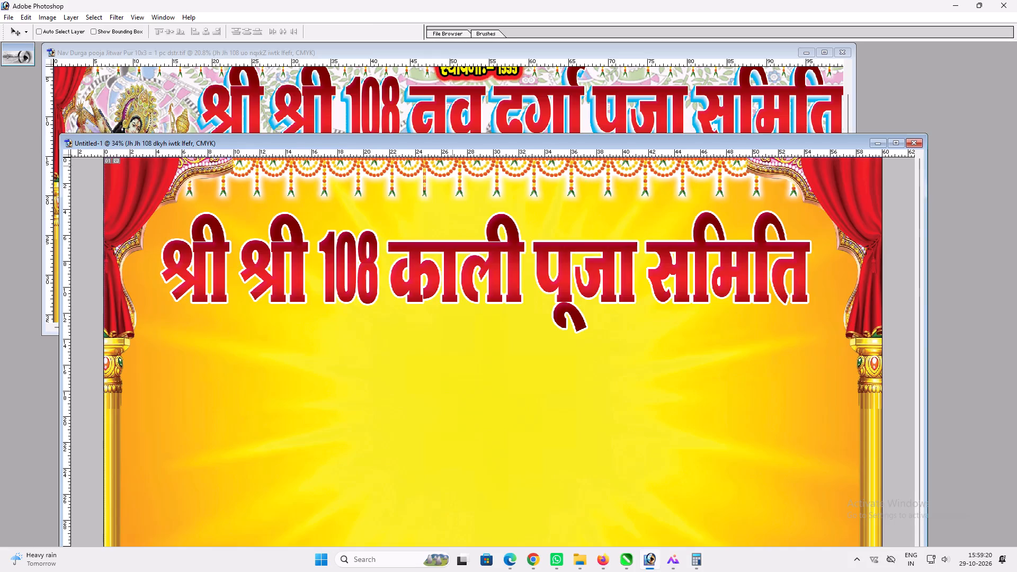
{"action": "left_click", "coordinate": [333, 120]}
{"action": "key", "text": "v"}
{"action": "left_click", "coordinate": [470, 201], "text": "ctrl"}
{"action": "left_click_drag", "start_coordinate": [469, 196], "coordinate": [511, 403]}
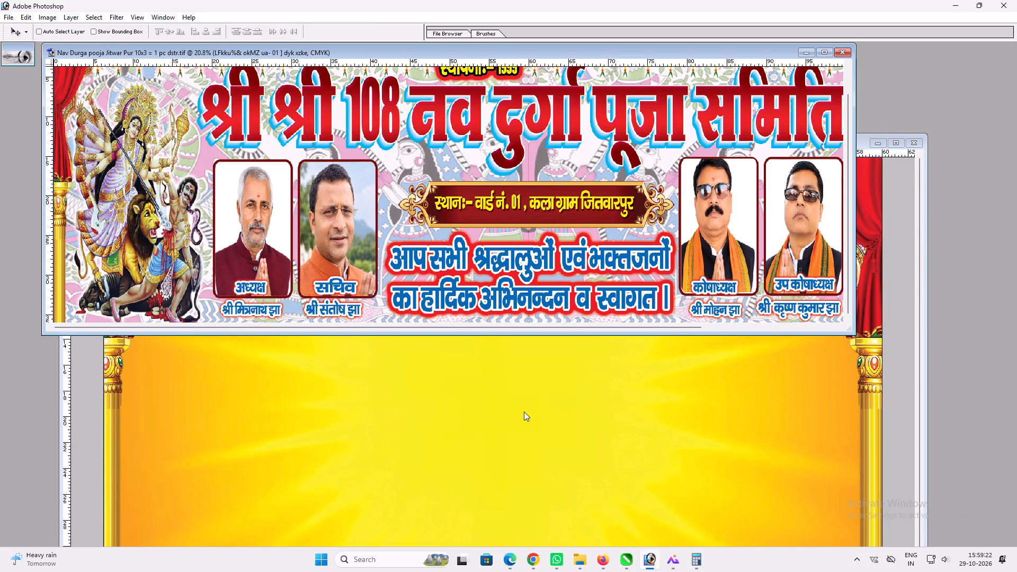
{"action": "left_click_drag", "start_coordinate": [541, 212], "coordinate": [545, 395]}
{"action": "left_click_drag", "start_coordinate": [546, 394], "coordinate": [529, 390]}
Copy the ornate maroon name plate from the Durga pooja banner to beneath the new title and reduce its height slightly.
{"action": "key", "text": "f"}
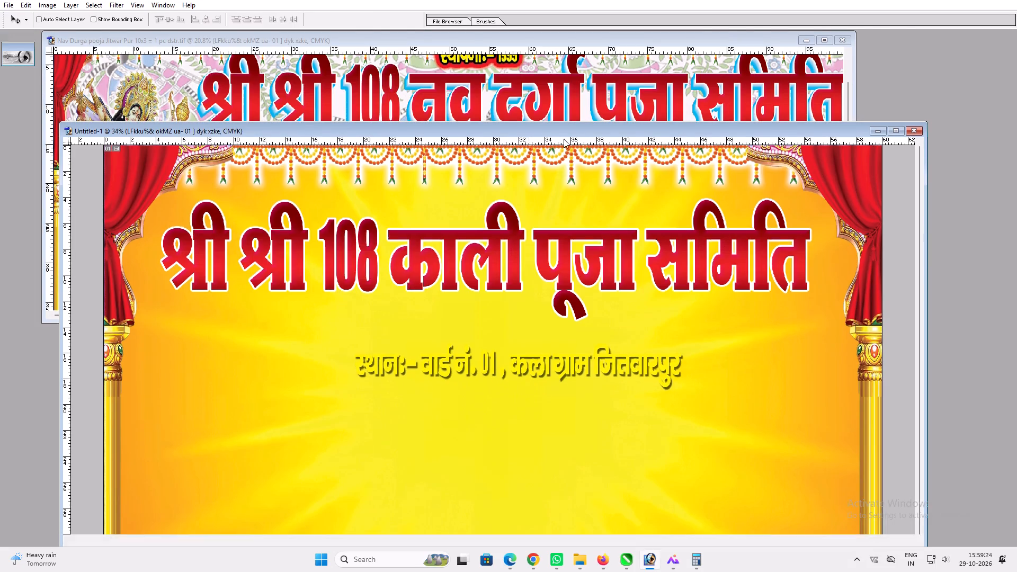
{"action": "key", "text": "f"}
{"action": "key", "text": "f"}
{"action": "left_click", "coordinate": [542, 81]}
{"action": "left_click", "coordinate": [540, 207], "text": "ctrl"}
{"action": "left_click", "coordinate": [535, 219], "text": "ctrl"}
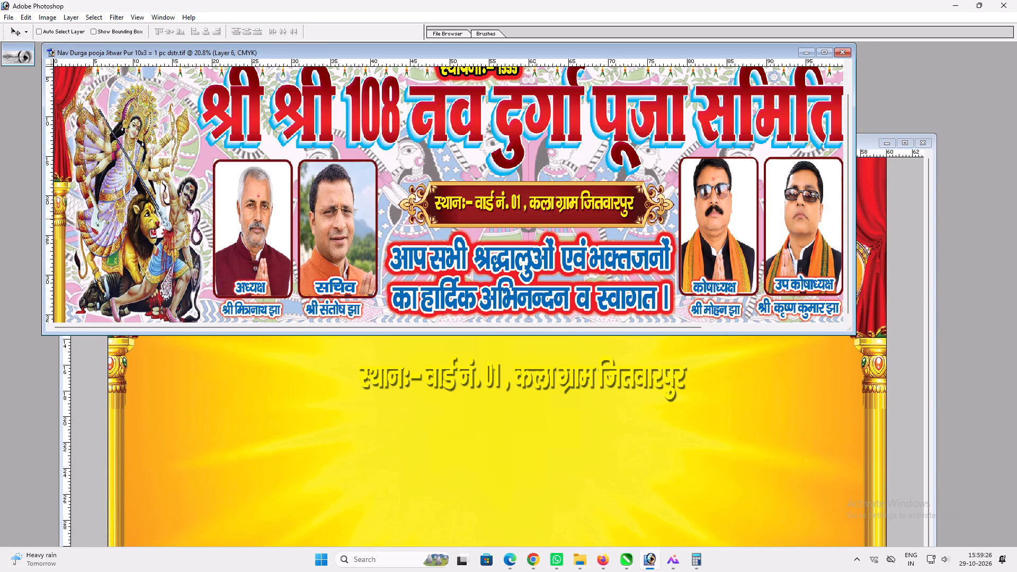
{"action": "left_click_drag", "start_coordinate": [533, 213], "coordinate": [570, 434]}
{"action": "key", "text": "v"}
{"action": "left_click_drag", "start_coordinate": [567, 433], "coordinate": [522, 385]}
{"action": "key", "text": "ctrl+t"}
{"action": "left_click_drag", "start_coordinate": [715, 325], "coordinate": [706, 333], "text": "shift"}
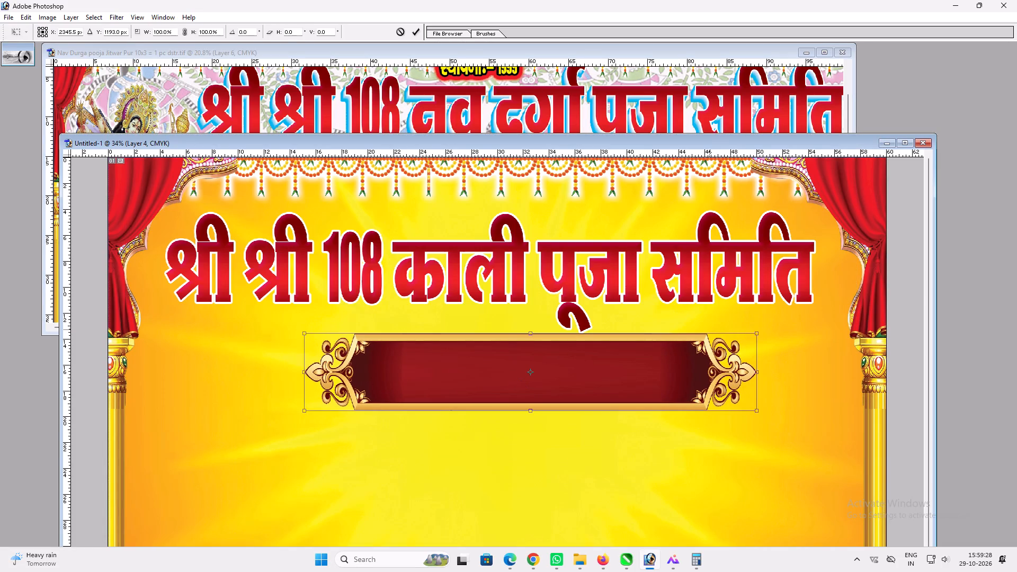
{"action": "left_click_drag", "start_coordinate": [706, 333], "coordinate": [704, 338], "text": "shift"}
{"action": "left_click_drag", "start_coordinate": [697, 332], "coordinate": [697, 343], "text": "shift"}
{"action": "key", "text": "shift+Return"}
{"action": "key", "text": "v"}
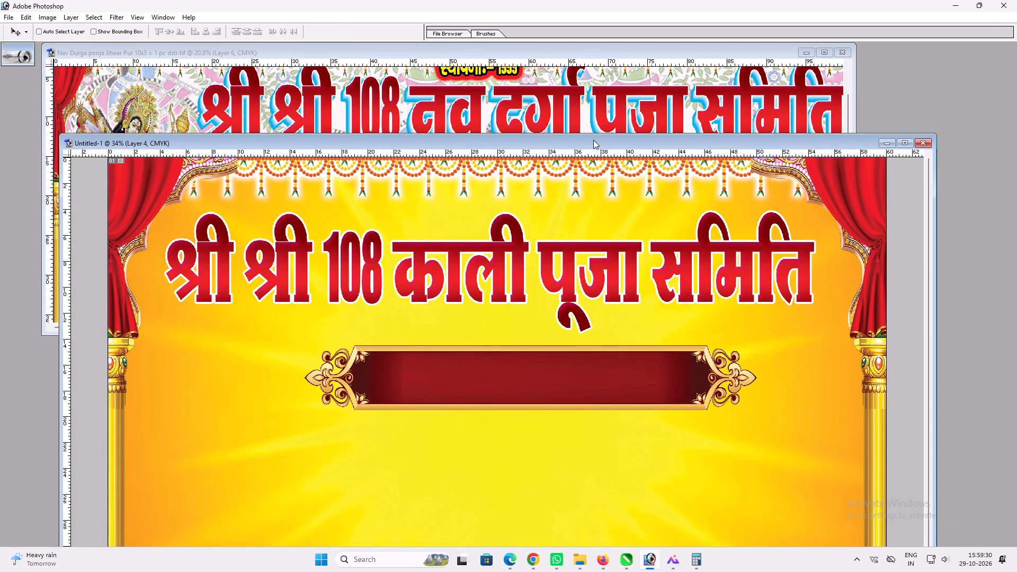
Move the maroon plate close under the title's left half, beside the left pillar, and scale it down slightly.
{"action": "double_click", "coordinate": [593, 140]}
{"action": "key", "text": "v"}
{"action": "left_click_drag", "start_coordinate": [625, 242], "coordinate": [461, 219]}
{"action": "key", "text": "ctrl+t"}
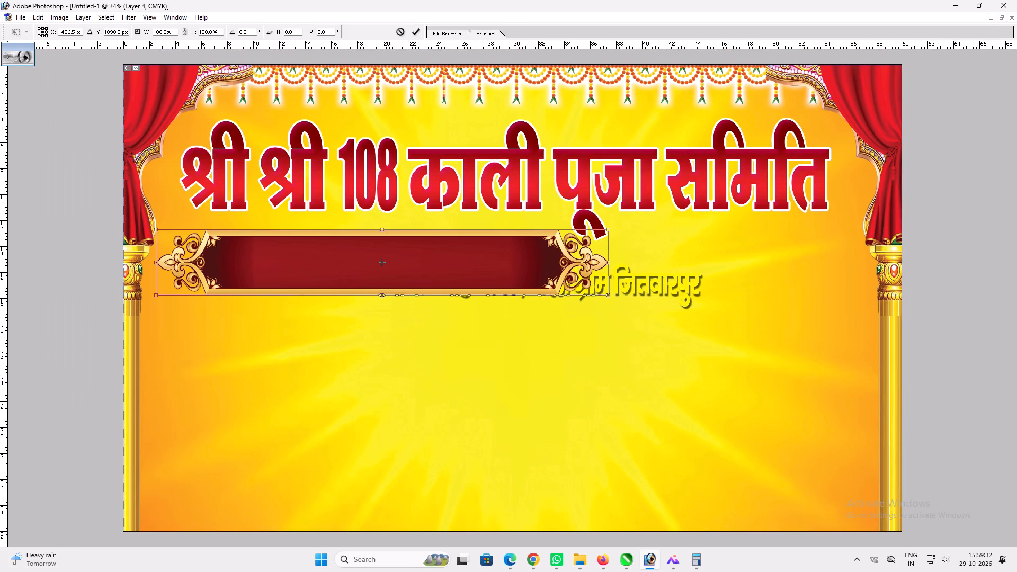
{"action": "left_click_drag", "start_coordinate": [601, 289], "coordinate": [580, 284], "text": "shift"}
{"action": "key", "text": "shift+Return"}
{"action": "key", "text": "ctrl+t"}
{"action": "left_click_drag", "start_coordinate": [588, 289], "coordinate": [575, 291], "text": "alt+shift"}
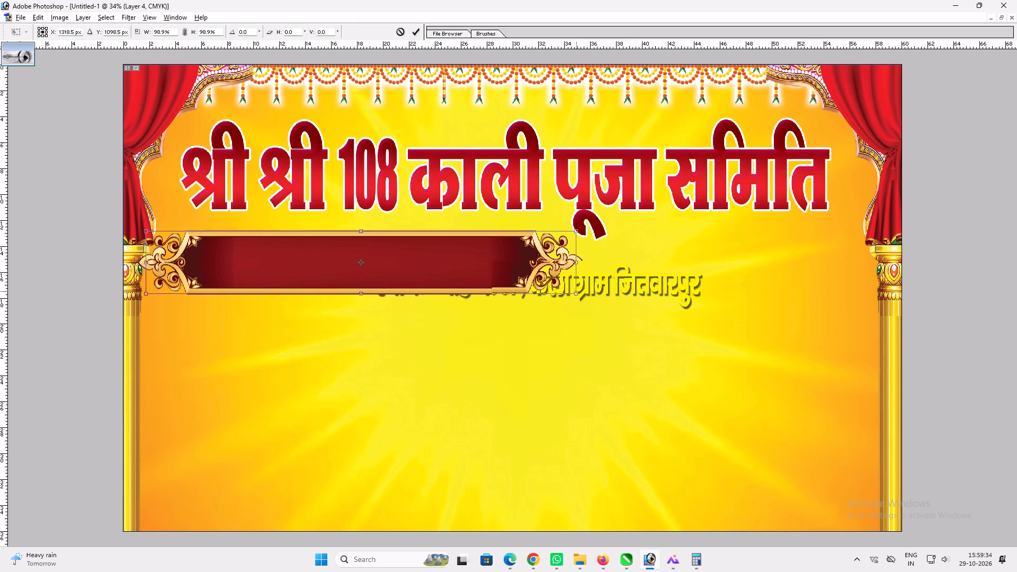
{"action": "left_click_drag", "start_coordinate": [575, 291], "coordinate": [569, 292], "text": "alt+shift"}
{"action": "key", "text": "shift+Return"}
Bring the address text layer to the front and place it over the maroon plate.
{"action": "type", "text": "vt"}
{"action": "left_click", "coordinate": [566, 292]}
{"action": "key", "text": "Return"}
{"action": "key", "text": "ctrl+shift+bracketright"}
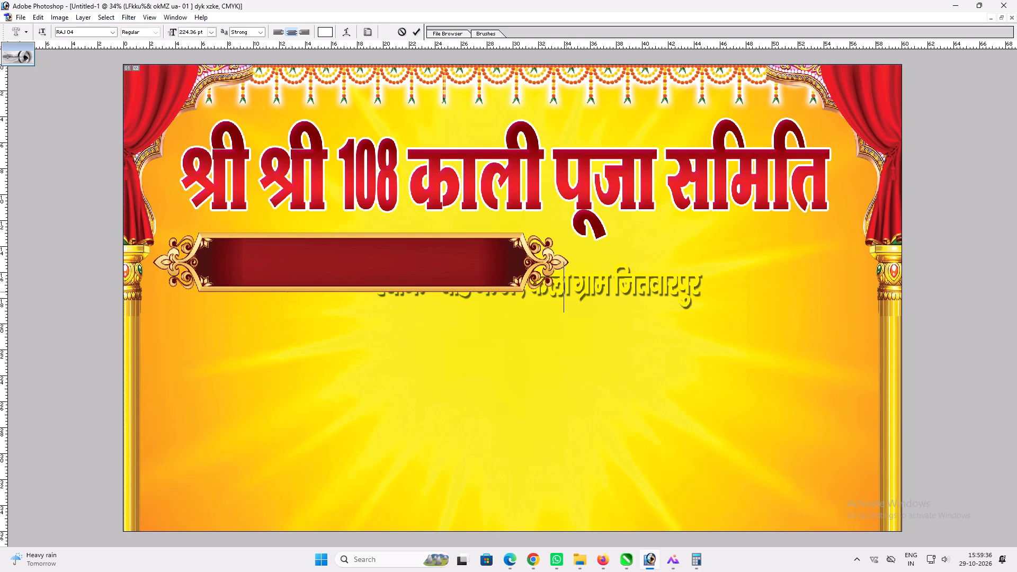
{"action": "type", "text": "vv"}
{"action": "left_click_drag", "start_coordinate": [563, 299], "coordinate": [448, 279]}
{"action": "key", "text": "t"}
{"action": "left_click", "coordinate": [446, 279]}
{"action": "key", "text": "ctrl+a"}
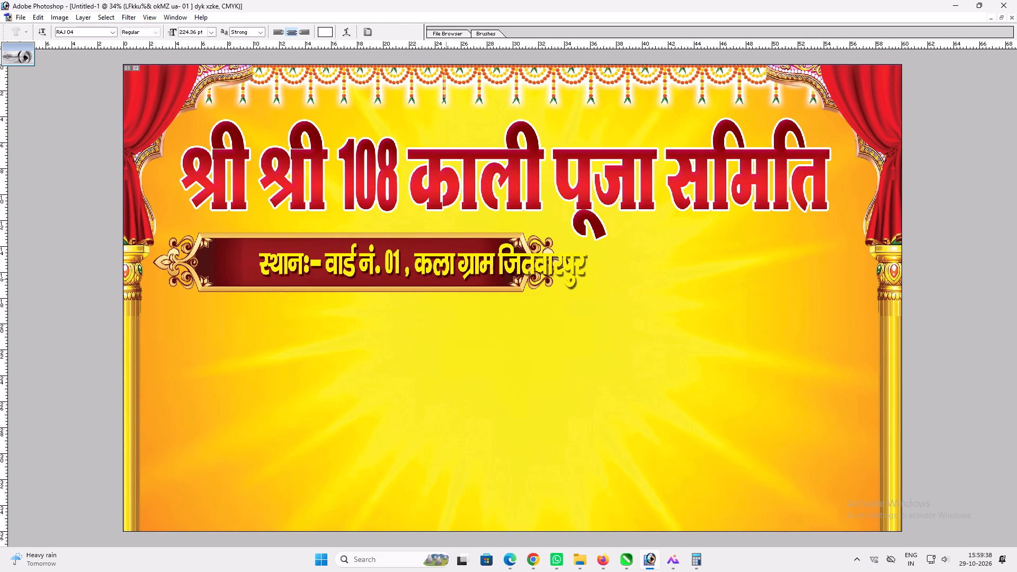
{"action": "type", "text": "LFkk"}
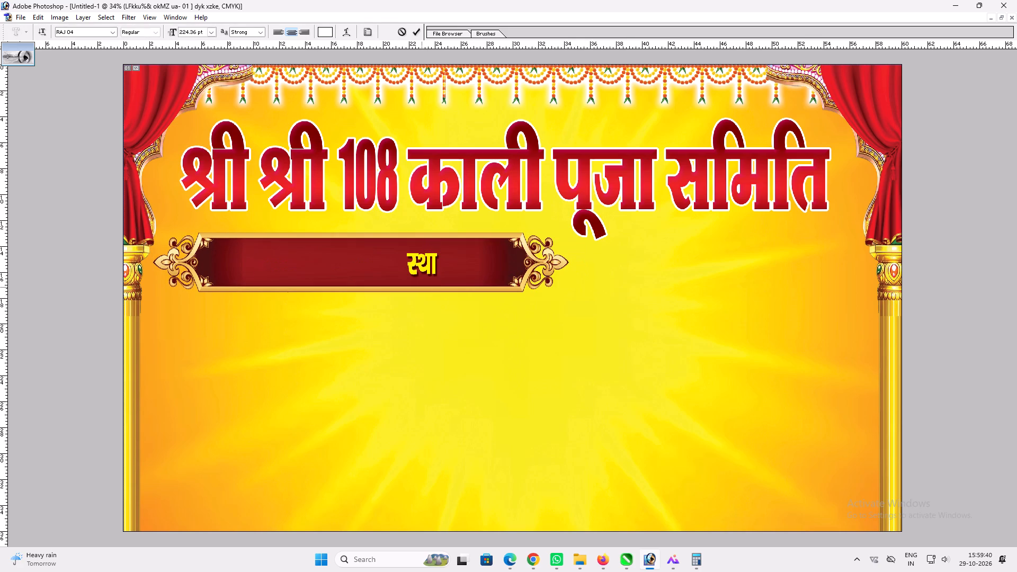
{"action": "key", "text": "u"}
{"action": "type", "text": "$^"}
{"action": "key", "text": "BackSpace"}
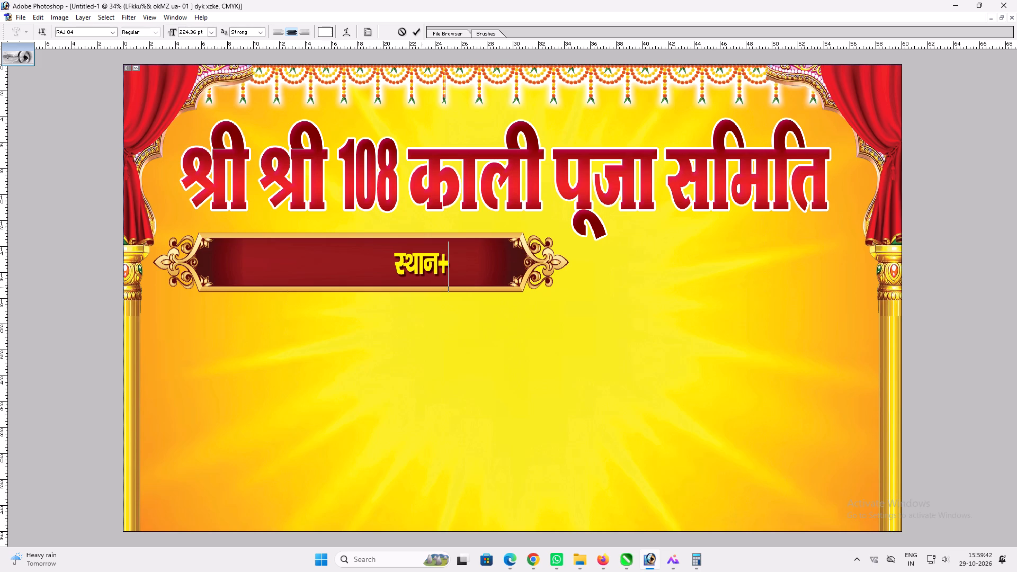
{"action": "key", "text": "BackSpace"}
{"action": "type", "text": "%&"}
{"action": "key", "text": "space"}
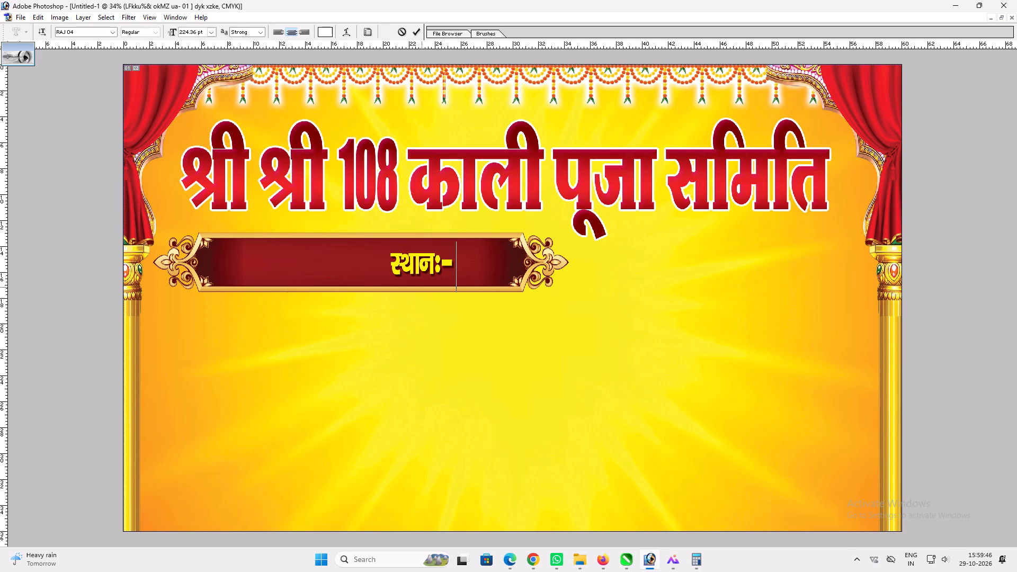
{"action": "type", "text": "jekSyh"}
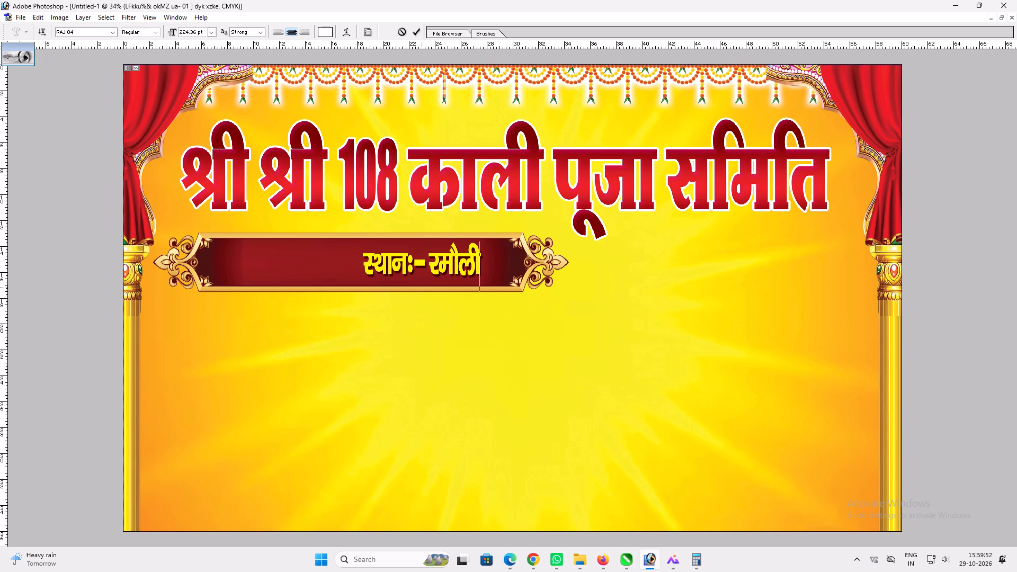
{"action": "type", "text": "] dkyh eaf"}
{"action": "key", "text": "BackSpace"}
{"action": "key", "text": "n"}
{"action": "key", "text": "BackSpace"}
{"action": "type", "text": "fn"}
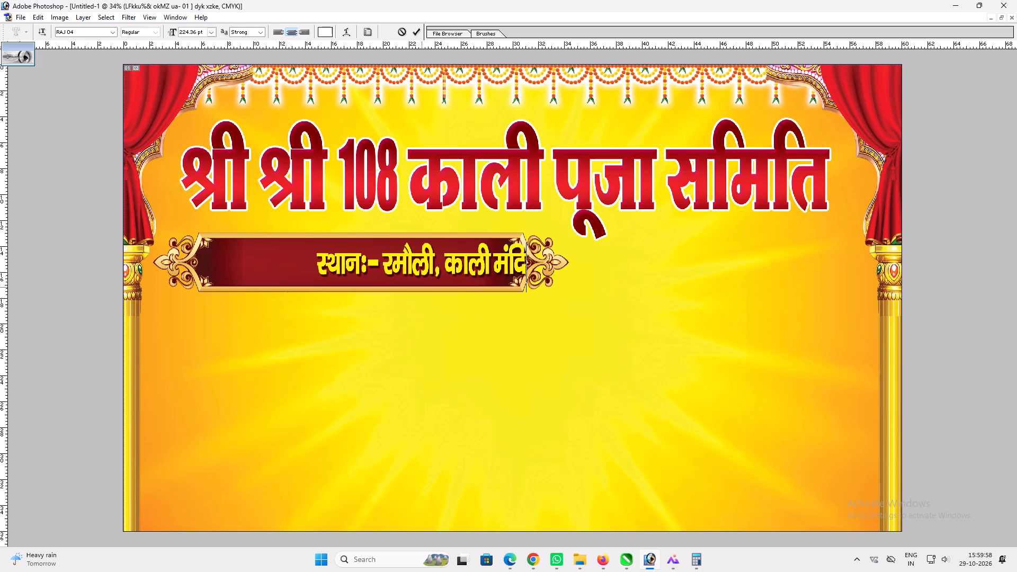
{"action": "key", "text": "j"}
{"action": "key", "text": "Return"}
{"action": "type", "text": "vvv"}
{"action": "left_click_drag", "start_coordinate": [446, 275], "coordinate": [438, 274]}
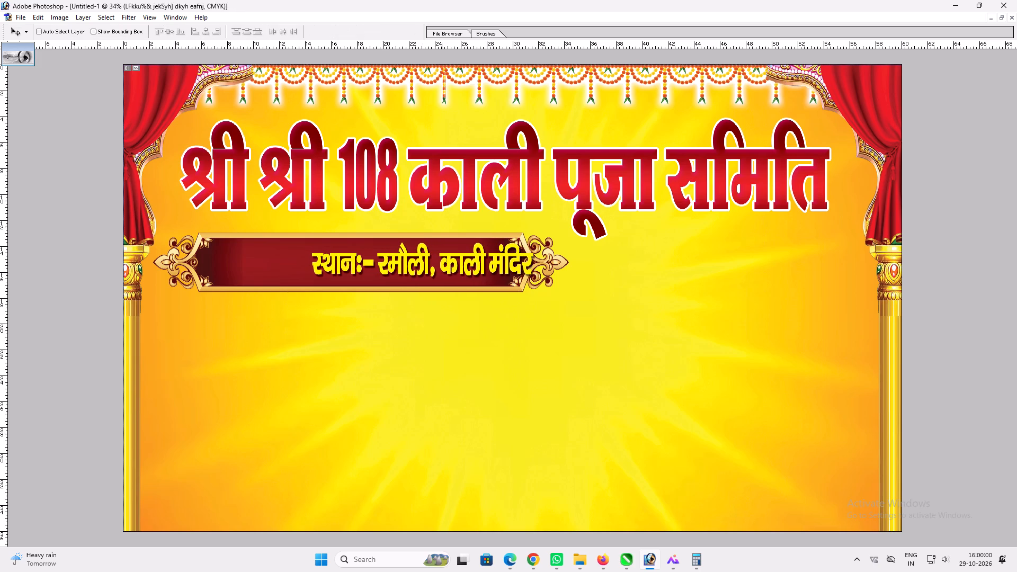
{"action": "left_click_drag", "start_coordinate": [438, 274], "coordinate": [358, 276]}
Move रमौली behind काली मंदिर, separated by a comma and without a trailing comma, so the address reads "स्थानः- काली मंदिर, रमौली".
{"action": "key", "text": "t"}
{"action": "left_click_drag", "start_coordinate": [349, 276], "coordinate": [288, 276]}
{"action": "key", "text": "ctrl+x"}
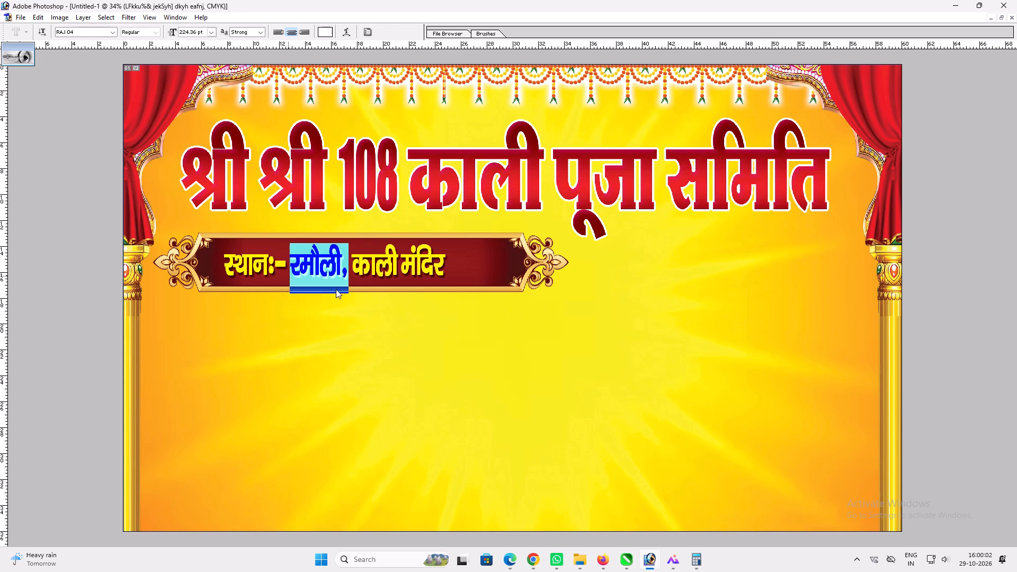
{"action": "left_click", "coordinate": [412, 272]}
{"action": "key", "text": "bracketright"}
{"action": "key", "text": "ctrl+v"}
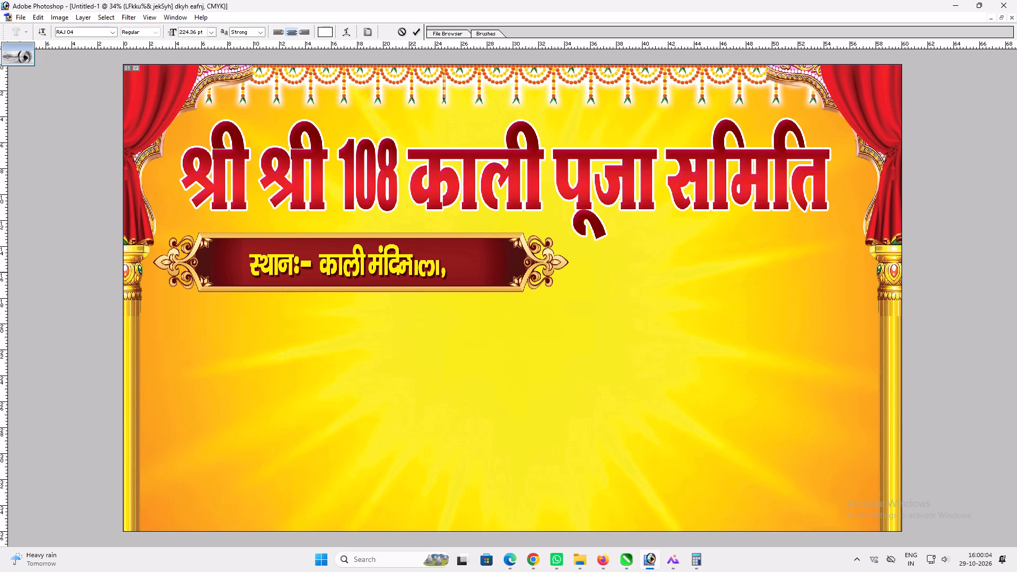
{"action": "left_click", "coordinate": [392, 271]}
{"action": "key", "text": "space"}
{"action": "left_click", "coordinate": [446, 273]}
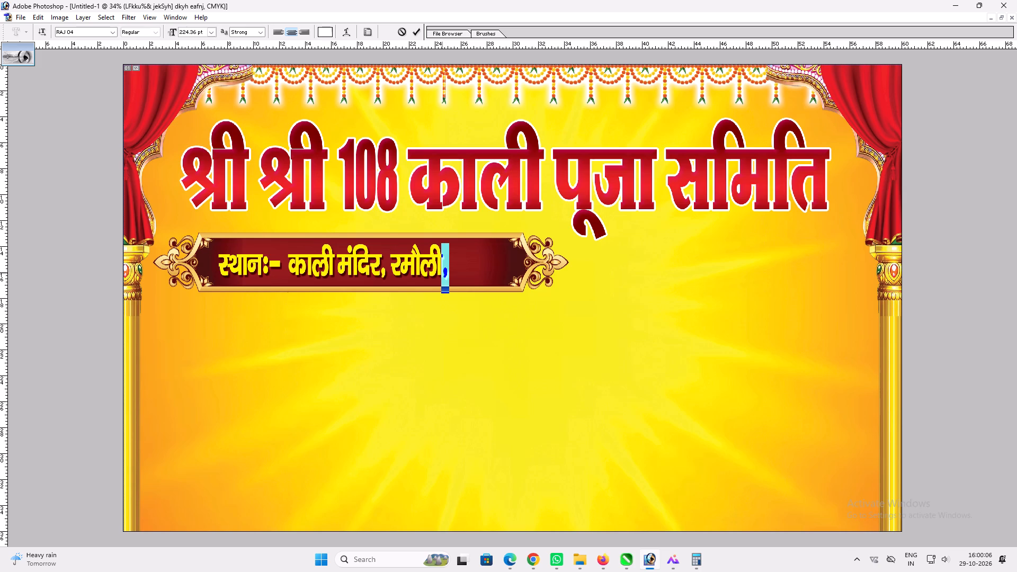
{"action": "key", "text": "BackSpace"}
{"action": "key", "text": "Return"}
Widen the address text to fill the maroon plate's inner area and centre it on the plate.
{"action": "key", "text": "ctrl+t"}
{"action": "left_click_drag", "start_coordinate": [447, 260], "coordinate": [501, 255], "text": "shift"}
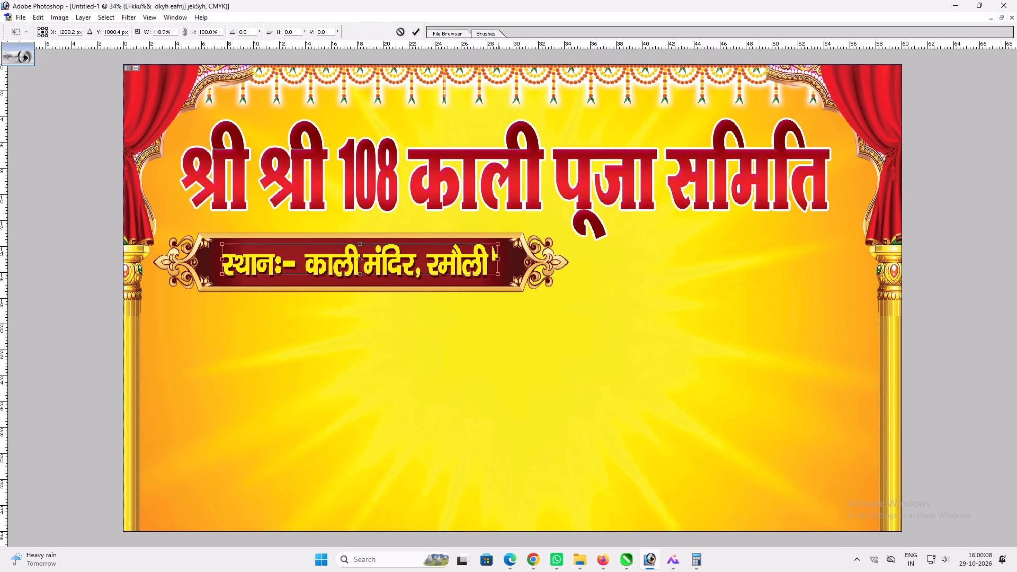
{"action": "left_click_drag", "start_coordinate": [501, 255], "coordinate": [505, 255], "text": "shift"}
{"action": "key", "text": "shift+Return"}
{"action": "key", "text": "v"}
{"action": "left_click_drag", "start_coordinate": [488, 281], "coordinate": [481, 279]}
{"action": "key", "text": "ctrl+t"}
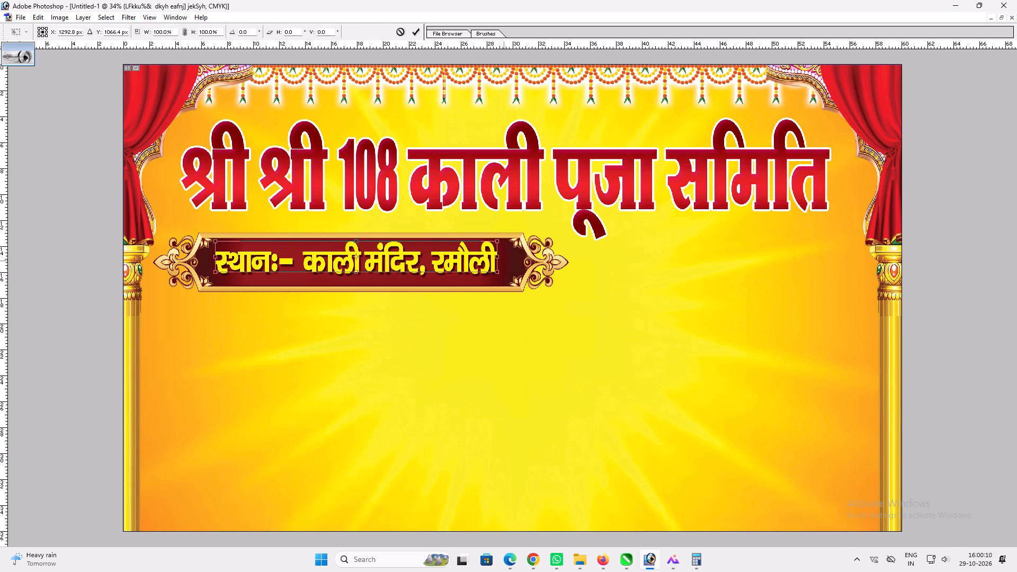
{"action": "left_click_drag", "start_coordinate": [503, 261], "coordinate": [516, 261], "text": "shift"}
{"action": "key", "text": "shift+Return"}
{"action": "type", "text": "vv"}
{"action": "left_click", "coordinate": [505, 270]}
Copy the two-line blue welcome message "आप सभी श्रद्धालुओं एवं भक्तजनों का हार्दिक अभिनन्दन व स्वागत।" from the Durga banner to below the address plate.
{"action": "key", "text": "f"}
{"action": "type", "text": "ff"}
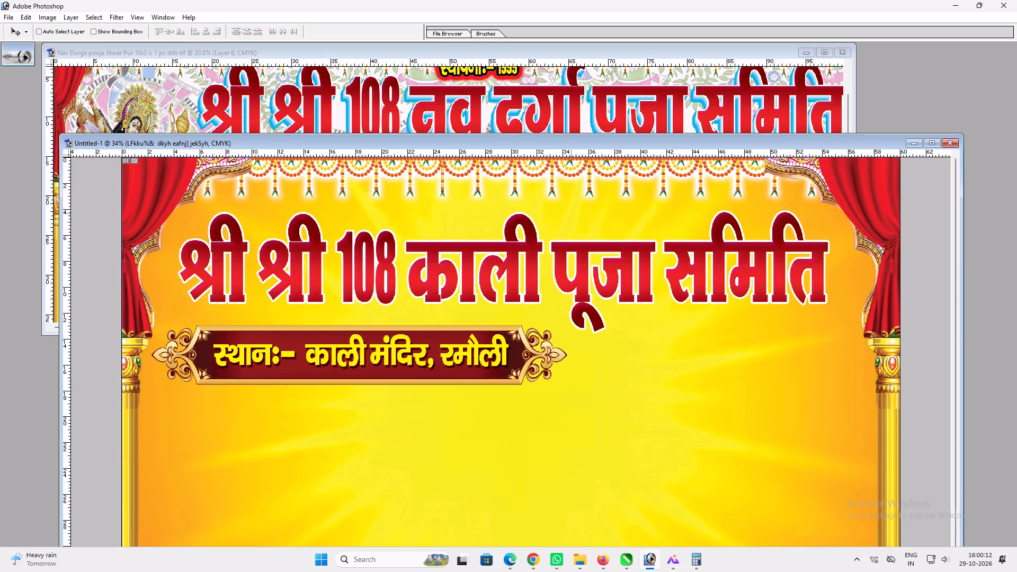
{"action": "left_click", "coordinate": [572, 118]}
{"action": "key", "text": "v"}
{"action": "left_click", "coordinate": [539, 260], "text": "ctrl"}
{"action": "left_click_drag", "start_coordinate": [538, 258], "coordinate": [608, 415]}
{"action": "key", "text": "v"}
{"action": "double_click", "coordinate": [595, 147]}
{"action": "key", "text": "v"}
{"action": "left_click_drag", "start_coordinate": [666, 395], "coordinate": [535, 423]}
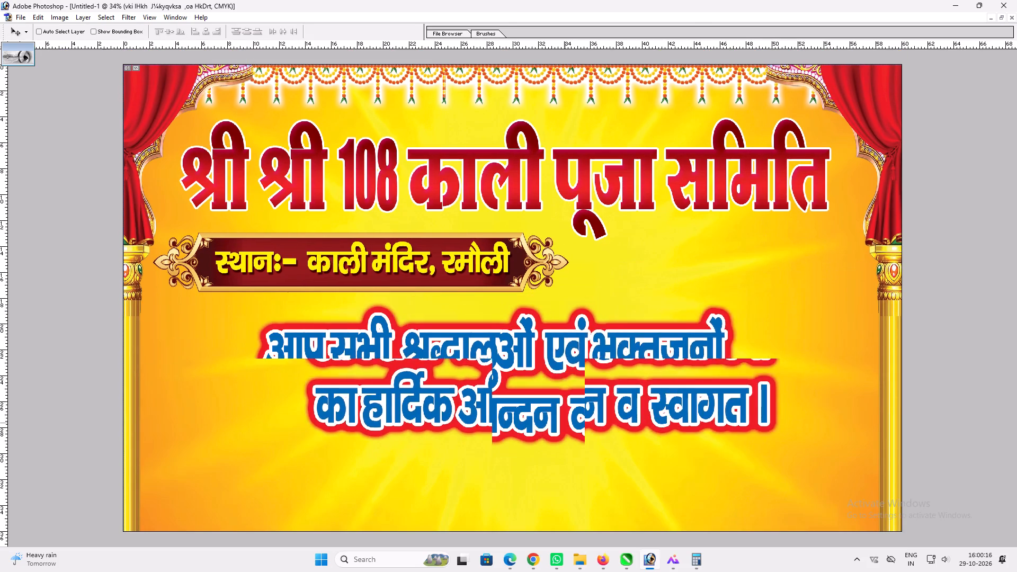
{"action": "left_click_drag", "start_coordinate": [535, 423], "coordinate": [532, 423]}
Widen the welcome message to nearly the title's width and move it up slightly toward the address plate.
{"action": "key", "text": "ctrl+t"}
{"action": "left_click_drag", "start_coordinate": [693, 370], "coordinate": [832, 370], "text": "shift"}
{"action": "key", "text": "shift+Return"}
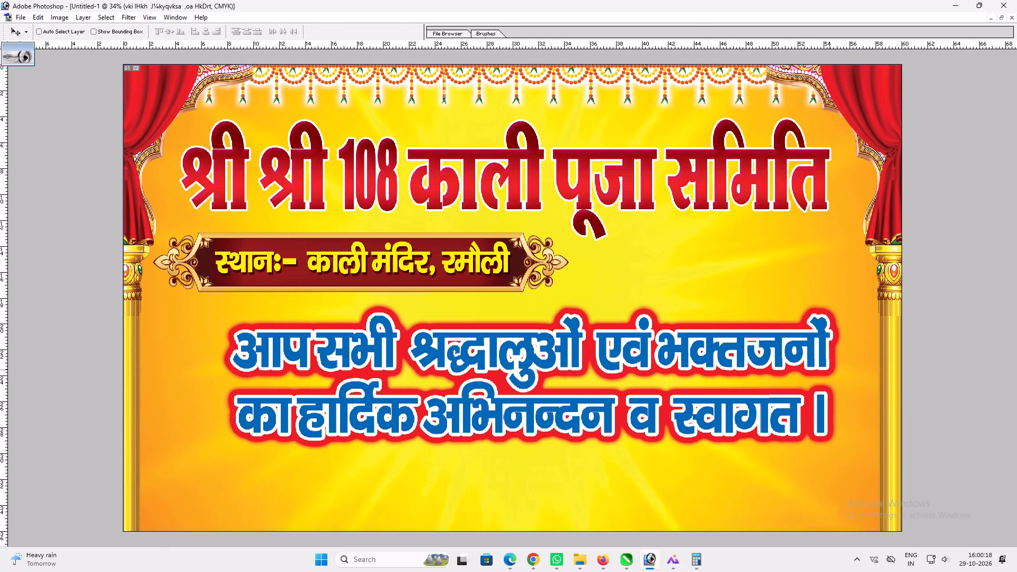
{"action": "key", "text": "v"}
{"action": "scroll", "coordinate": [789, 367], "scroll_direction": "up", "scroll_amount": 1}
{"action": "key", "text": "v"}
{"action": "left_click_drag", "start_coordinate": [700, 350], "coordinate": [704, 339]}
{"action": "key", "text": "v"}
{"action": "key", "text": "v"}
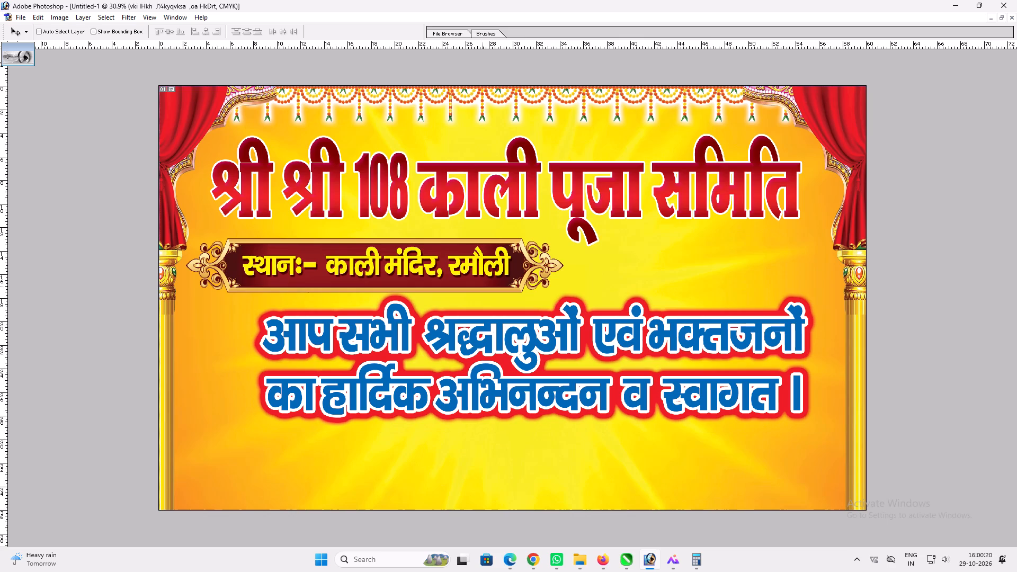
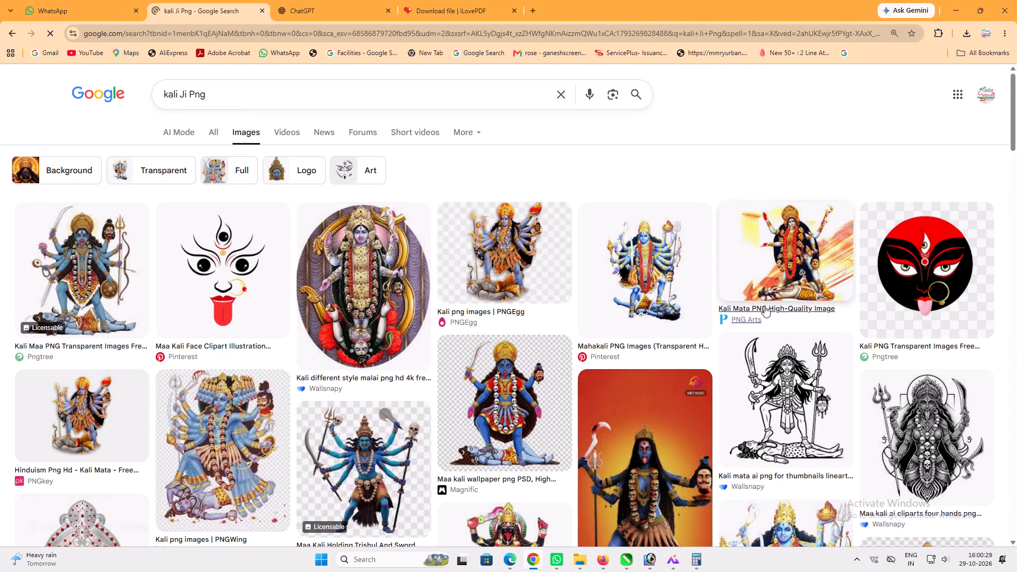
Examine the "kali Ji Png" image results and the related images of the PNGitem Kali picture for a suitable goddess picture.
{"action": "scroll", "coordinate": [450, 372], "scroll_direction": "down", "scroll_amount": 4}
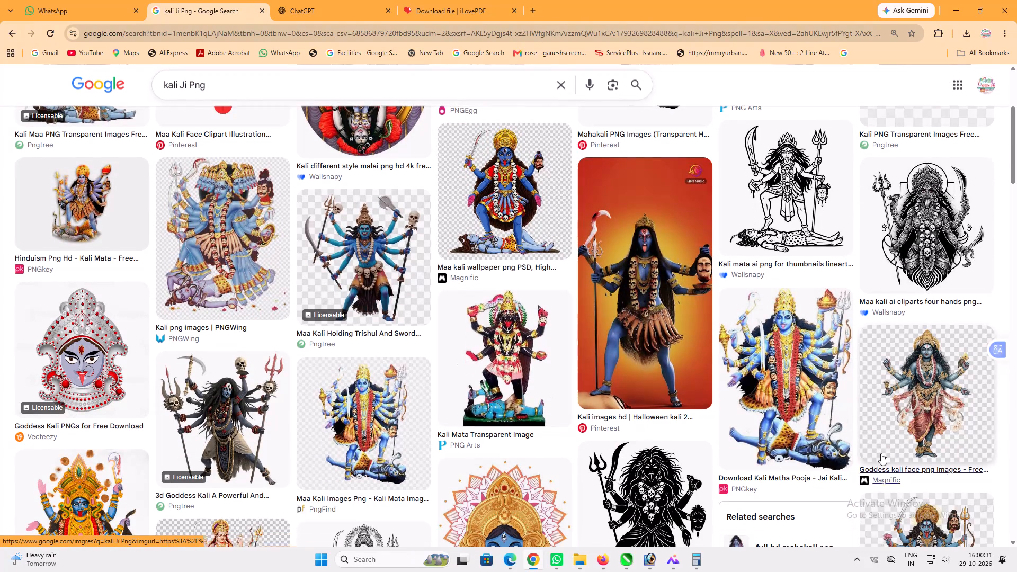
{"action": "scroll", "coordinate": [429, 356], "scroll_direction": "down", "scroll_amount": 5}
{"action": "scroll", "coordinate": [96, 325], "scroll_direction": "down", "scroll_amount": 6}
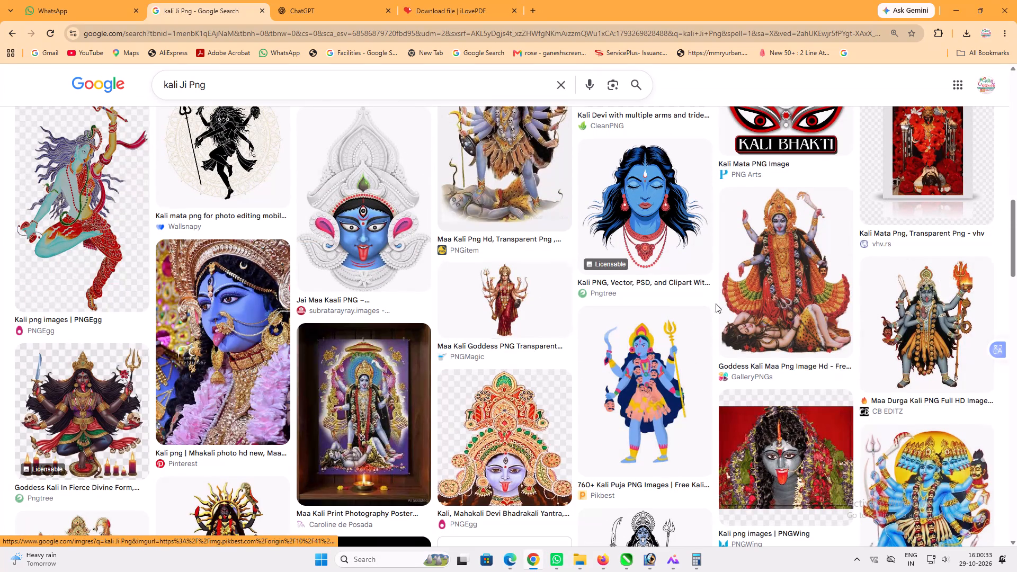
{"action": "scroll", "coordinate": [805, 284], "scroll_direction": "down", "scroll_amount": 7}
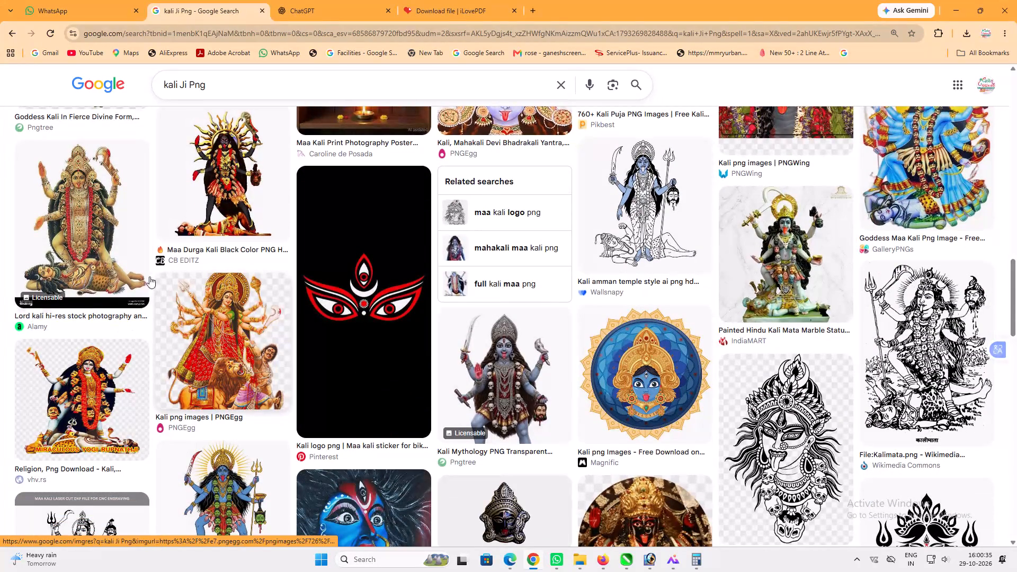
{"action": "scroll", "coordinate": [153, 351], "scroll_direction": "up", "scroll_amount": 15}
{"action": "scroll", "coordinate": [600, 413], "scroll_direction": "down", "scroll_amount": 3}
{"action": "left_click", "coordinate": [542, 372]}
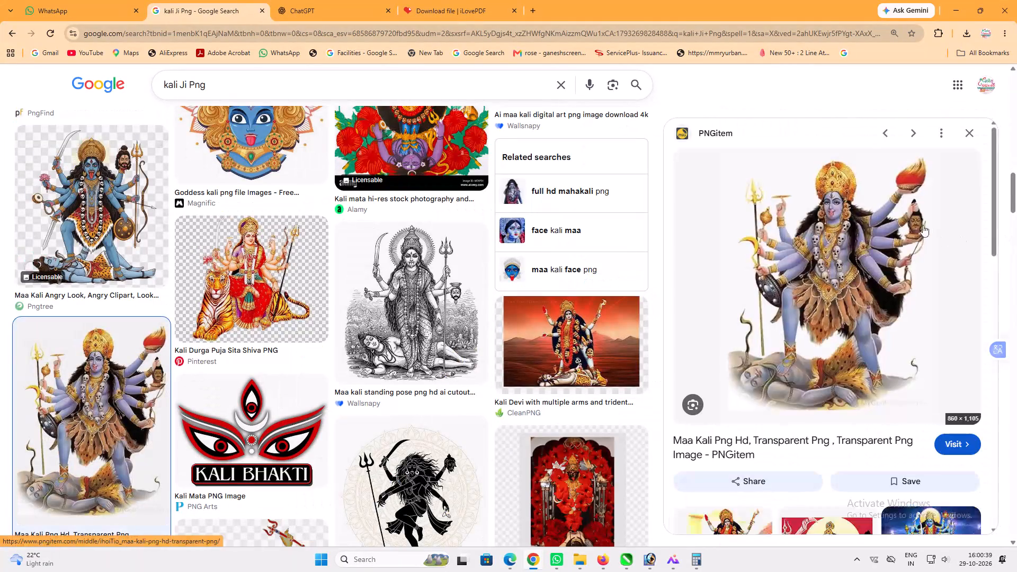
{"action": "scroll", "coordinate": [865, 229], "scroll_direction": "down", "scroll_amount": 5}
{"action": "scroll", "coordinate": [843, 276], "scroll_direction": "down", "scroll_amount": 2}
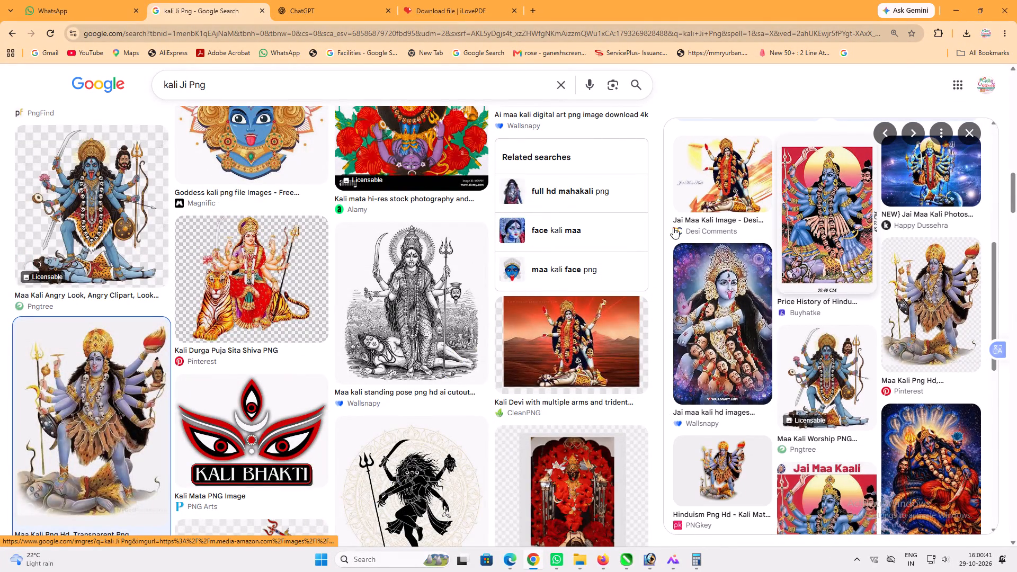
{"action": "scroll", "coordinate": [411, 242], "scroll_direction": "up", "scroll_amount": 16}
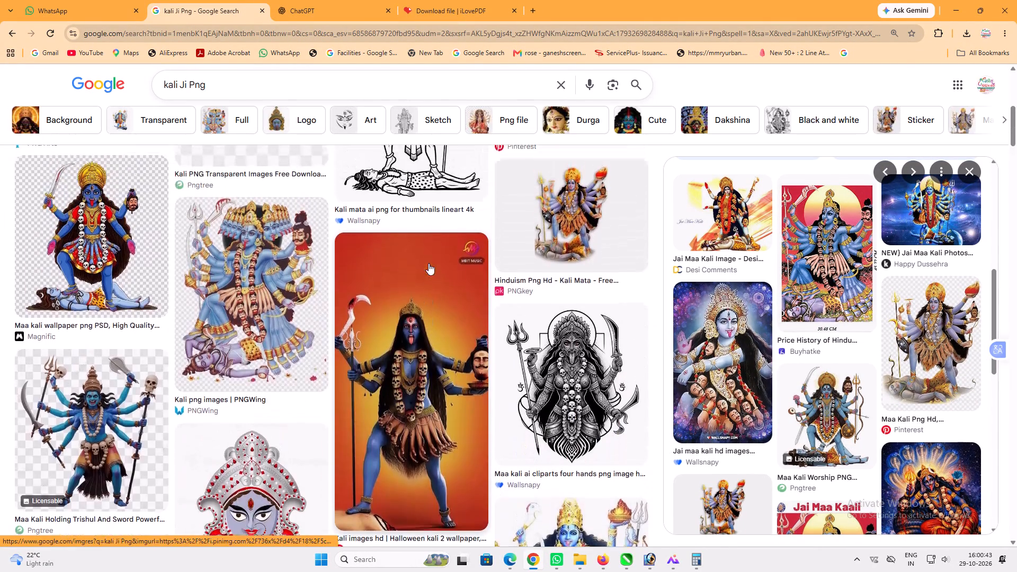
{"action": "scroll", "coordinate": [429, 263], "scroll_direction": "up", "scroll_amount": 2}
{"action": "scroll", "coordinate": [146, 275], "scroll_direction": "up", "scroll_amount": 4}
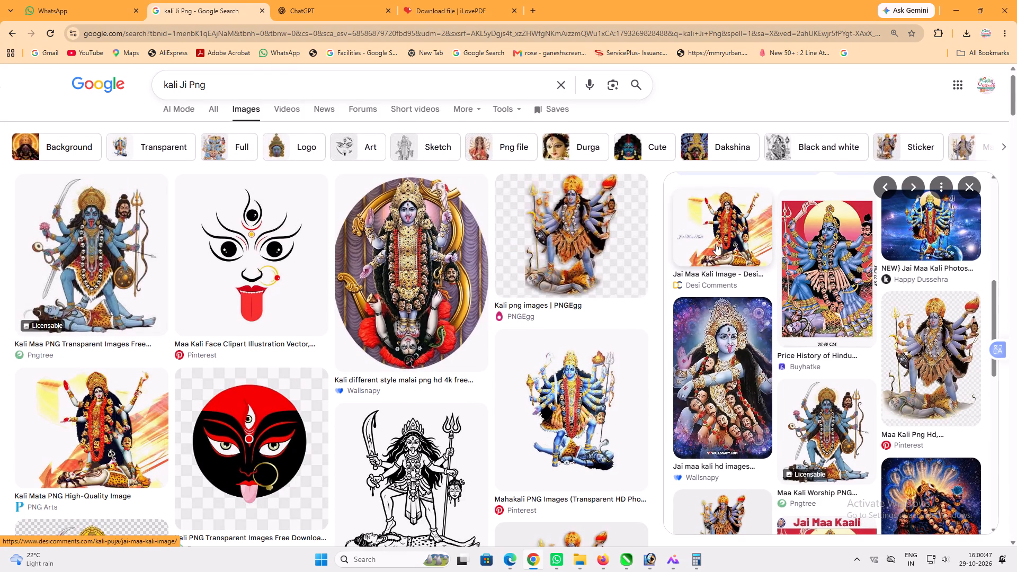
Copy the Buyhatke Maa Kali wall poster image from the related images.
{"action": "left_click", "coordinate": [805, 214]}
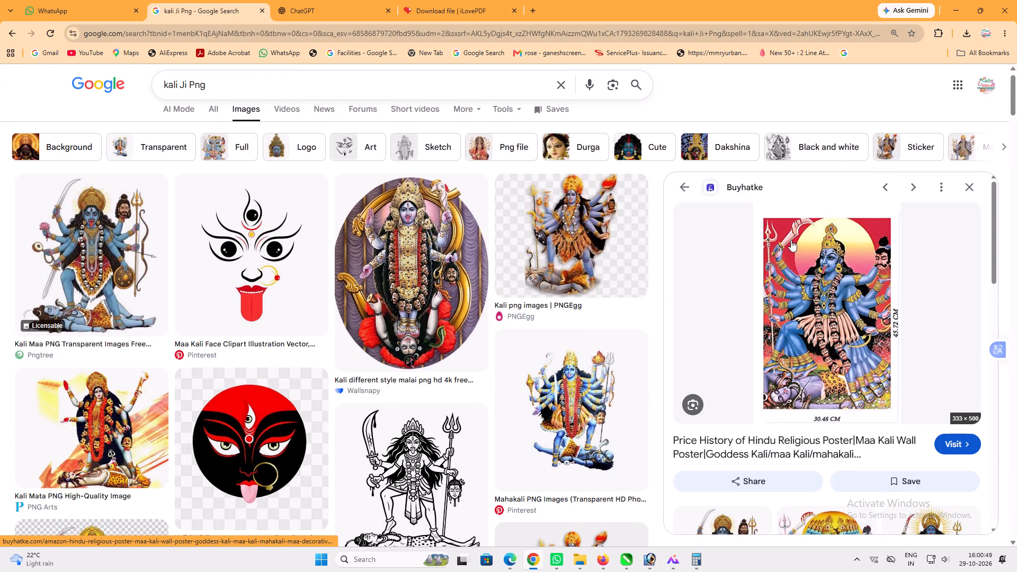
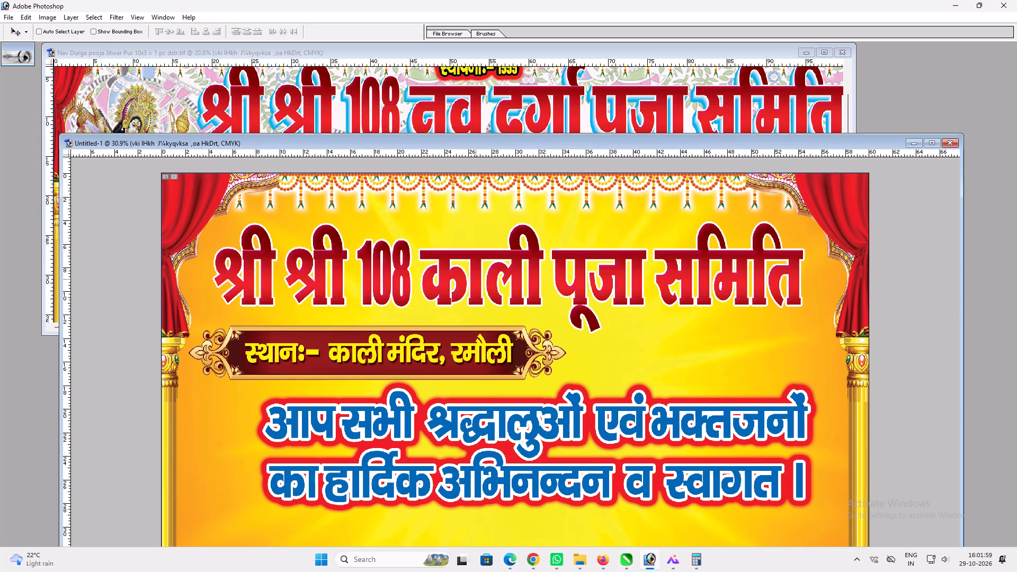
{"action": "double_click", "coordinate": [513, 144]}
{"action": "key", "text": "v"}
{"action": "left_click_drag", "start_coordinate": [571, 337], "coordinate": [365, 427]}
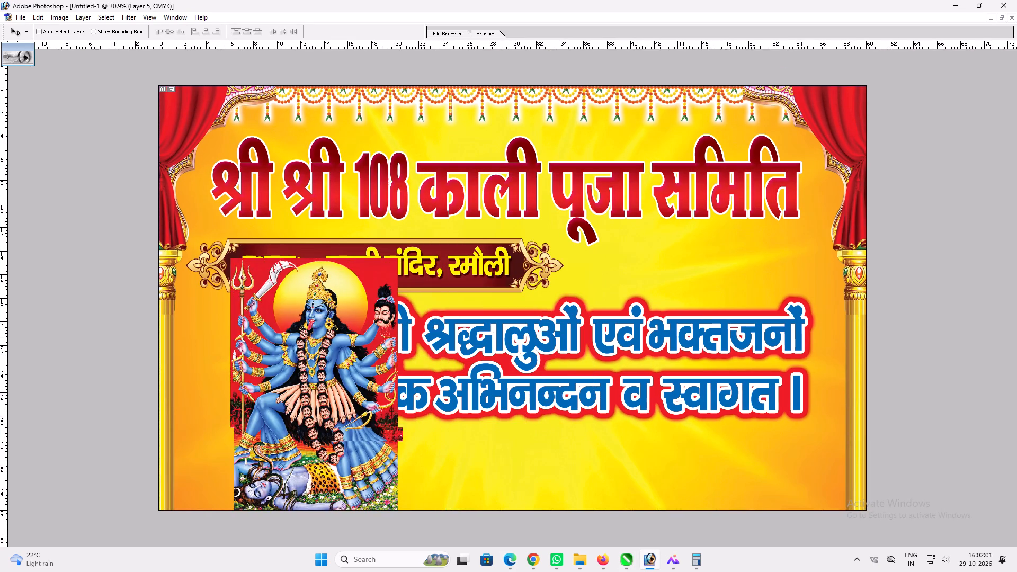
{"action": "left_click_drag", "start_coordinate": [365, 427], "coordinate": [313, 423]}
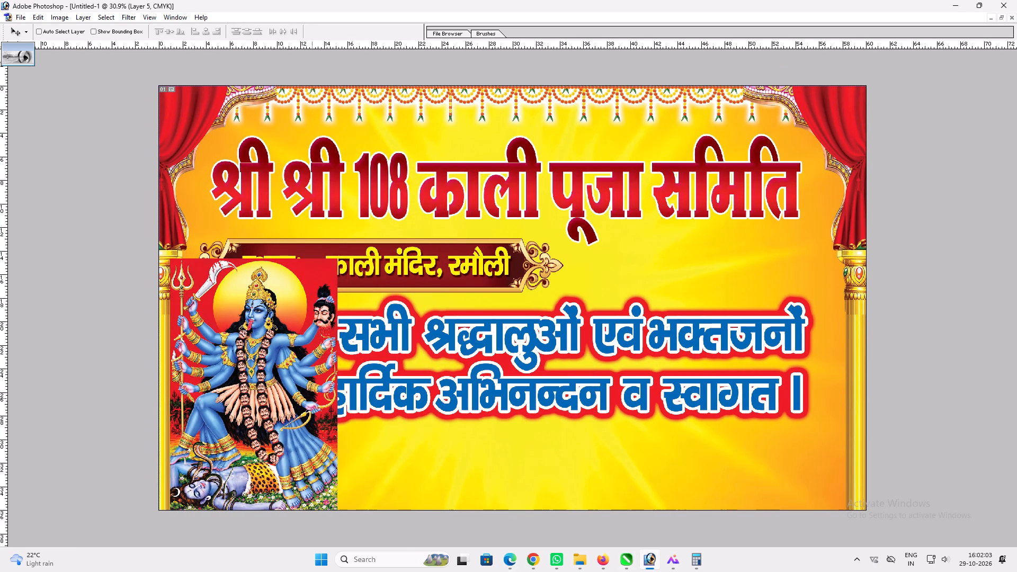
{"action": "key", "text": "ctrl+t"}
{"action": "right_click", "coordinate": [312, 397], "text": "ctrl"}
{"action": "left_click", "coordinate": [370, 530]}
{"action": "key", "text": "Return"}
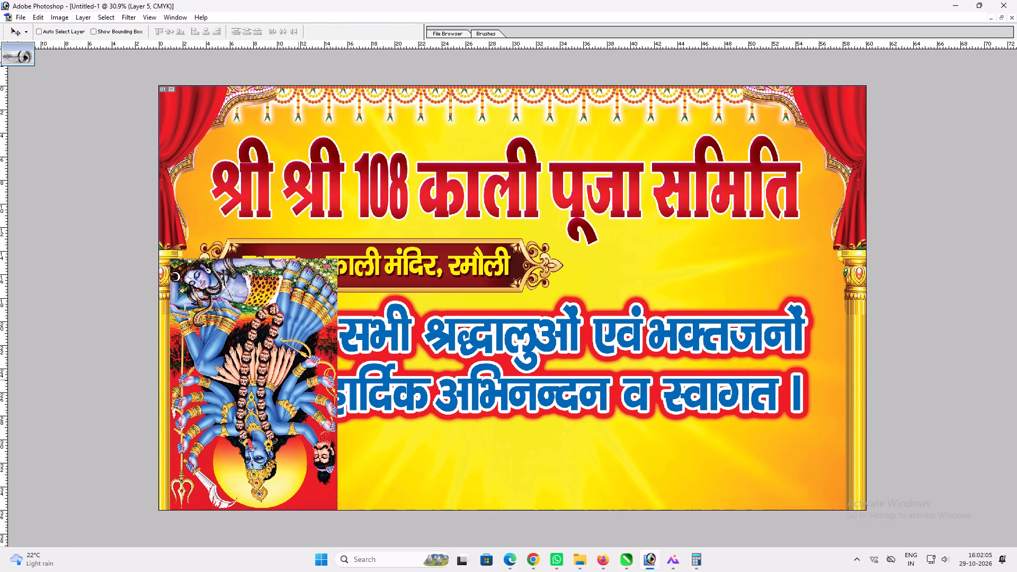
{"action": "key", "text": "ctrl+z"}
Flip the Kali image horizontally.
{"action": "key", "text": "ctrl+t"}
{"action": "right_click", "coordinate": [296, 363], "text": "ctrl"}
{"action": "left_click", "coordinate": [334, 494]}
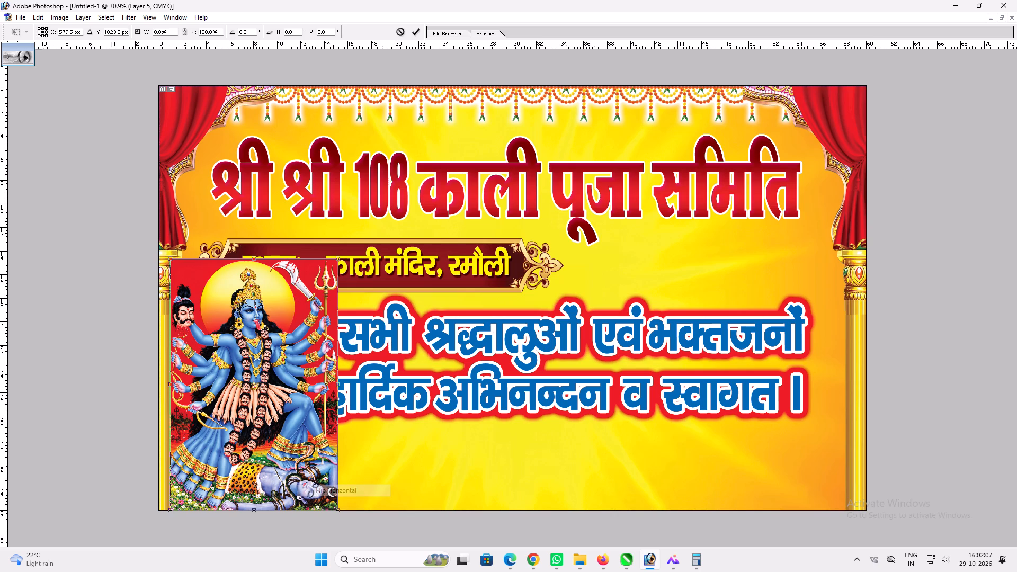
{"action": "key", "text": "Return"}
Scale the Kali image down slightly and seat it beside the left pillar, below the स्थान plaque.
{"action": "key", "text": "ctrl+t"}
{"action": "left_click_drag", "start_coordinate": [339, 260], "coordinate": [324, 265], "text": "alt+shift"}
{"action": "key", "text": "Return"}
{"action": "key", "text": "v"}
{"action": "left_click_drag", "start_coordinate": [323, 266], "coordinate": [319, 277]}
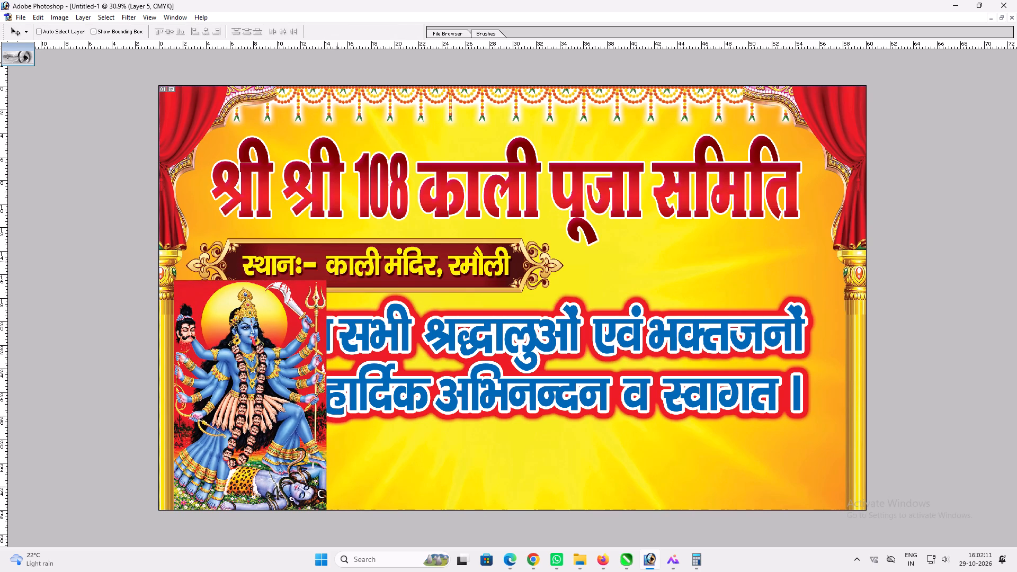
Warp the headline "श्री श्री 108 काली पूजा समिति" with a gentle horizontal Arc bend.
{"action": "left_click", "coordinate": [337, 261], "text": "ctrl"}
{"action": "key", "text": "t"}
{"action": "left_click", "coordinate": [528, 191]}
{"action": "key", "text": "ctrl+a"}
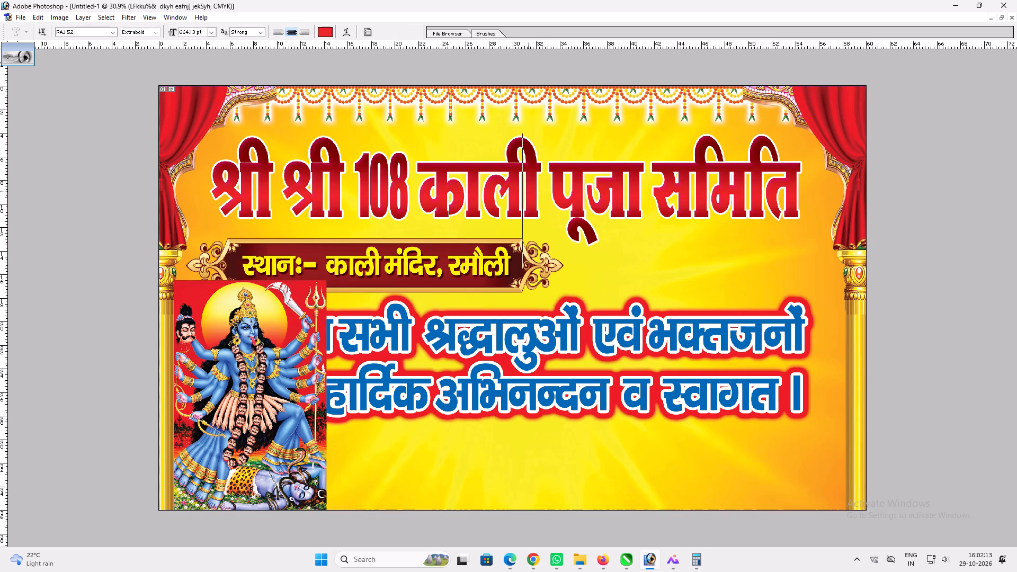
{"action": "left_click", "coordinate": [344, 31]}
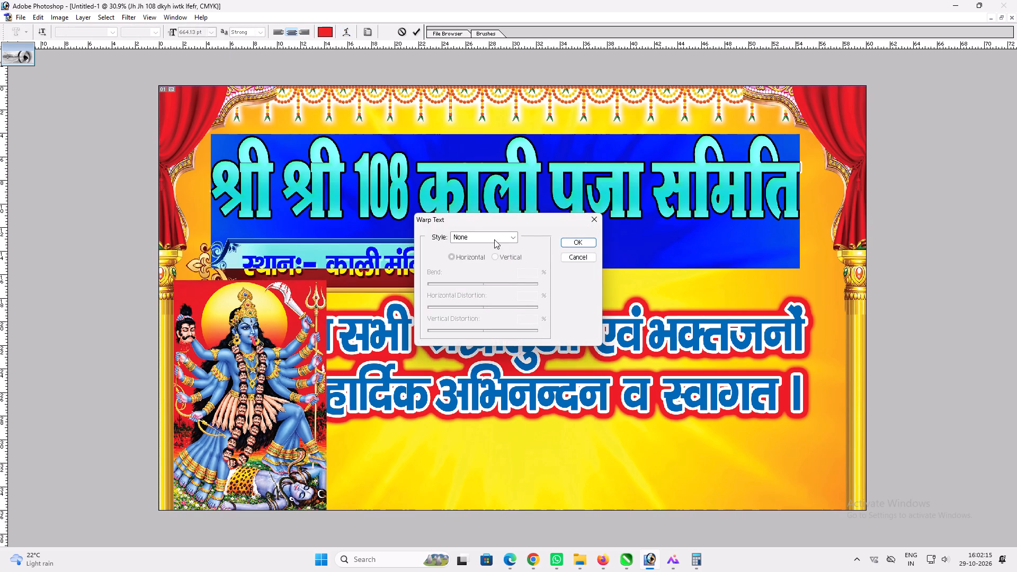
{"action": "left_click", "coordinate": [514, 236]}
{"action": "left_click", "coordinate": [495, 266]}
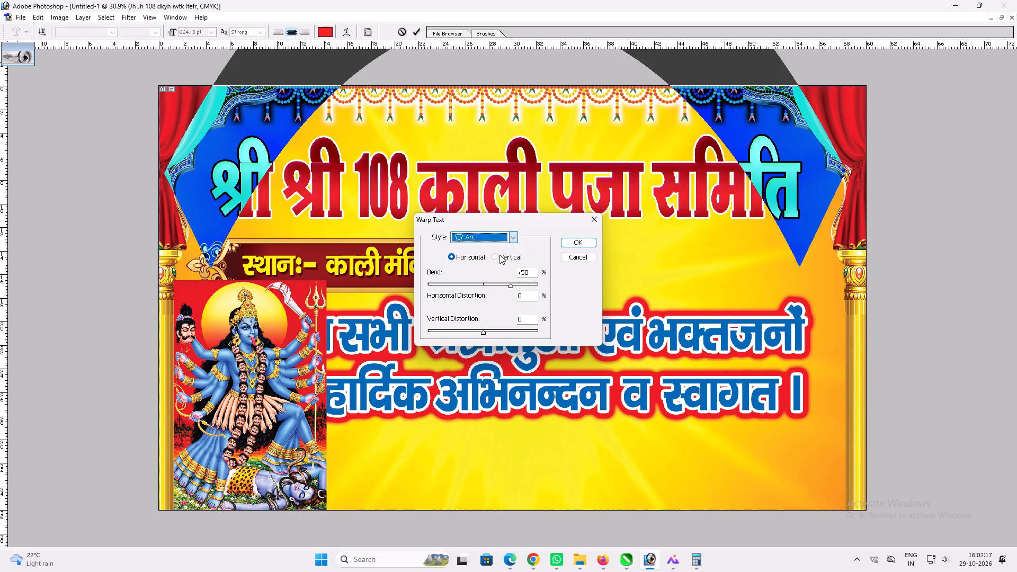
{"action": "left_click_drag", "start_coordinate": [511, 282], "coordinate": [488, 283]}
{"action": "left_click_drag", "start_coordinate": [510, 288], "coordinate": [503, 288]}
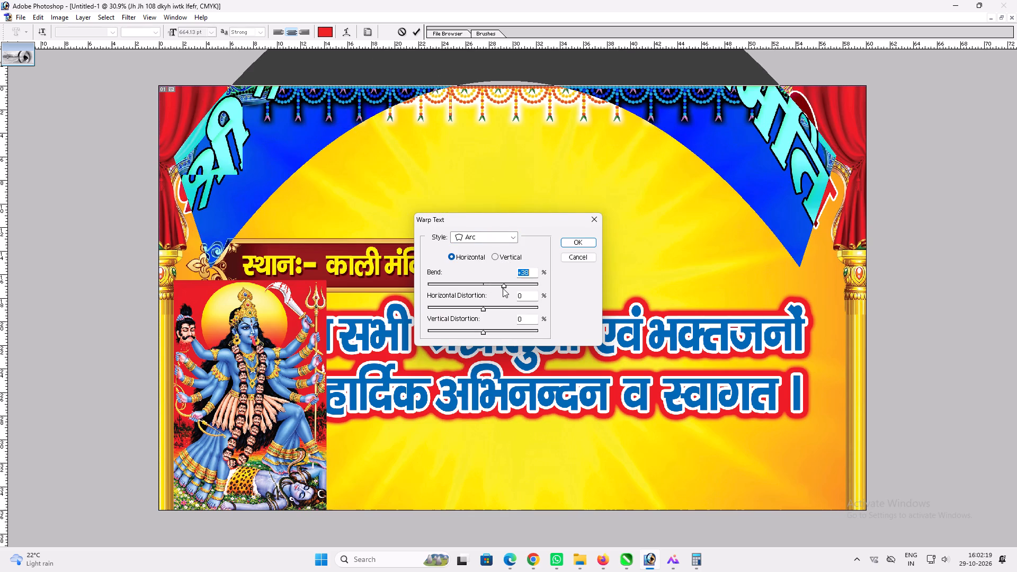
{"action": "left_click_drag", "start_coordinate": [503, 288], "coordinate": [489, 290]}
{"action": "key", "text": "Return"}
{"action": "key", "text": "Return"}
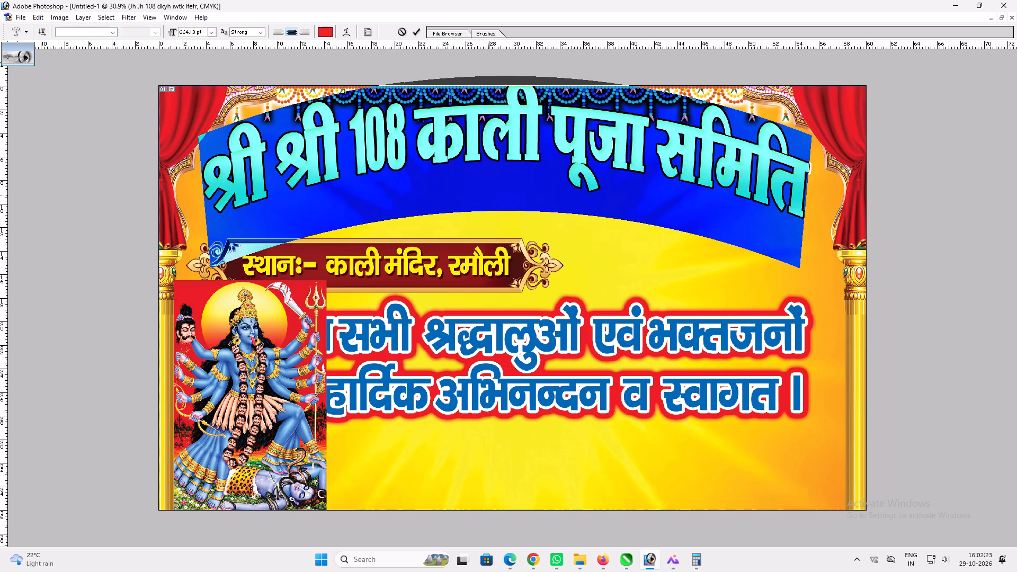
Reduce the arched headline's height slightly and move it down below the garland border.
{"action": "key", "text": "v"}
{"action": "left_click_drag", "start_coordinate": [487, 149], "coordinate": [487, 151]}
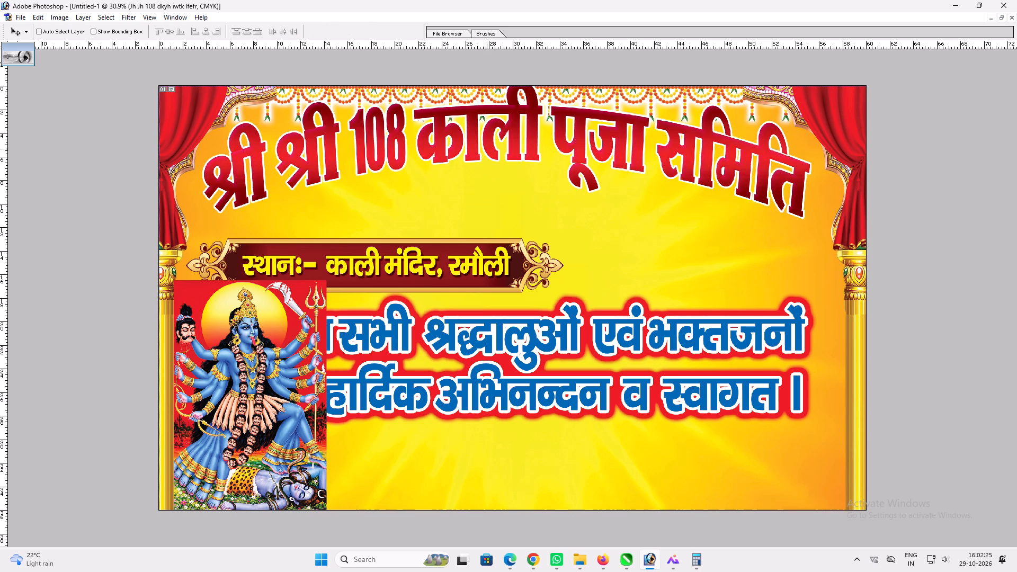
{"action": "left_click_drag", "start_coordinate": [487, 151], "coordinate": [488, 175]}
{"action": "key", "text": "ctrl+t"}
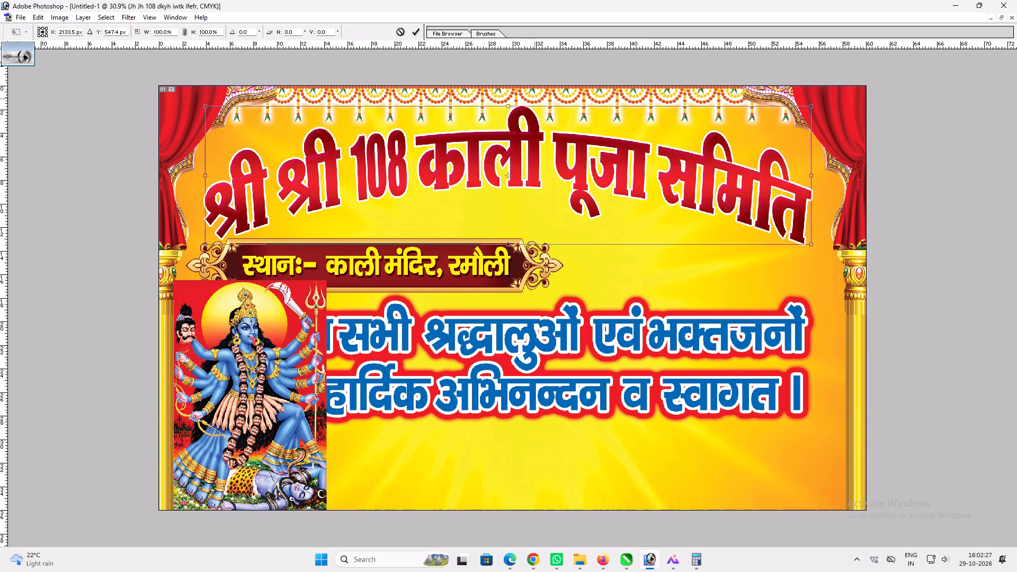
{"action": "left_click_drag", "start_coordinate": [534, 104], "coordinate": [532, 115], "text": "shift"}
{"action": "key", "text": "shift+Return"}
{"action": "key", "text": "v"}
{"action": "left_click_drag", "start_coordinate": [521, 168], "coordinate": [517, 171]}
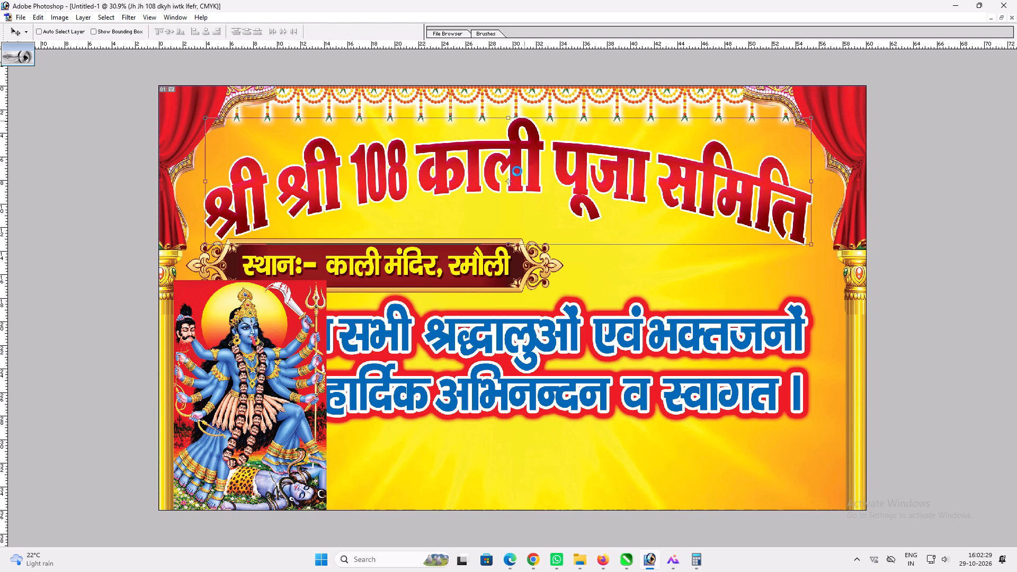
{"action": "left_click_drag", "start_coordinate": [517, 171], "coordinate": [515, 176]}
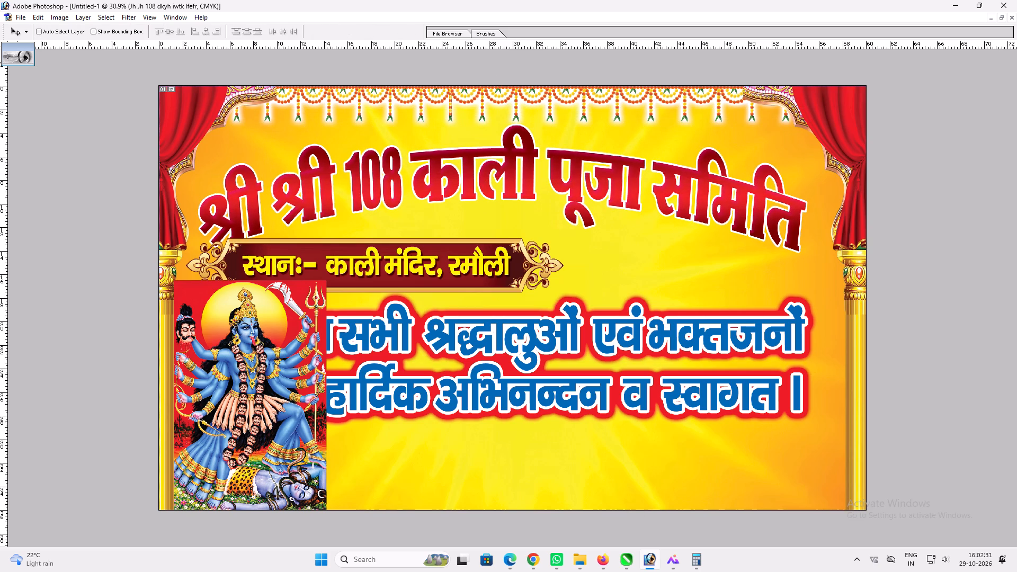
{"action": "key", "text": "ctrl+t"}
{"action": "left_click", "coordinate": [805, 184], "text": "shift"}
{"action": "key", "text": "shift+Return"}
Insert another "श्री" between "108" and "काली" in the arched headline.
{"action": "key", "text": "t"}
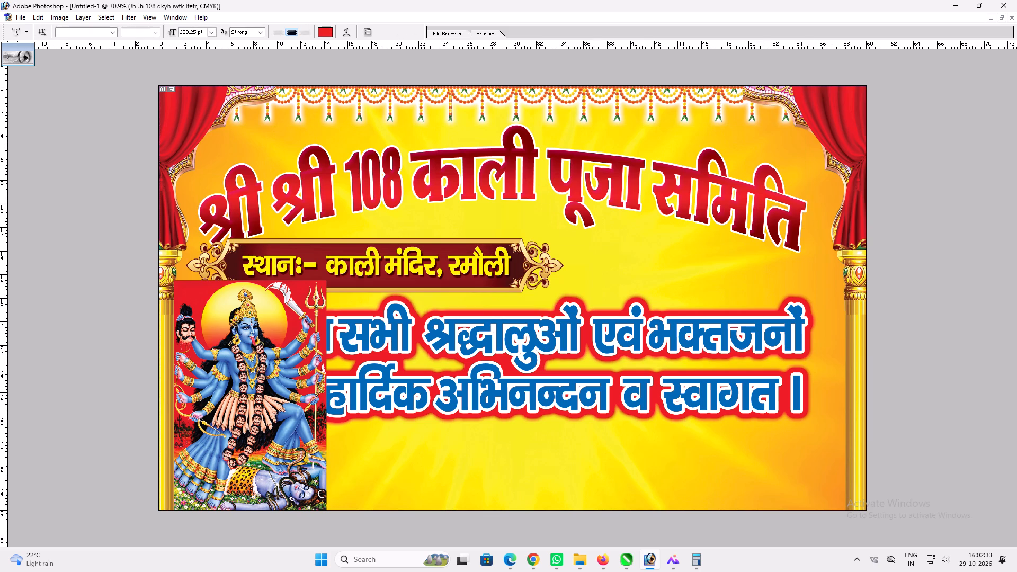
{"action": "left_click", "coordinate": [419, 185]}
{"action": "type", "text": "Jh"}
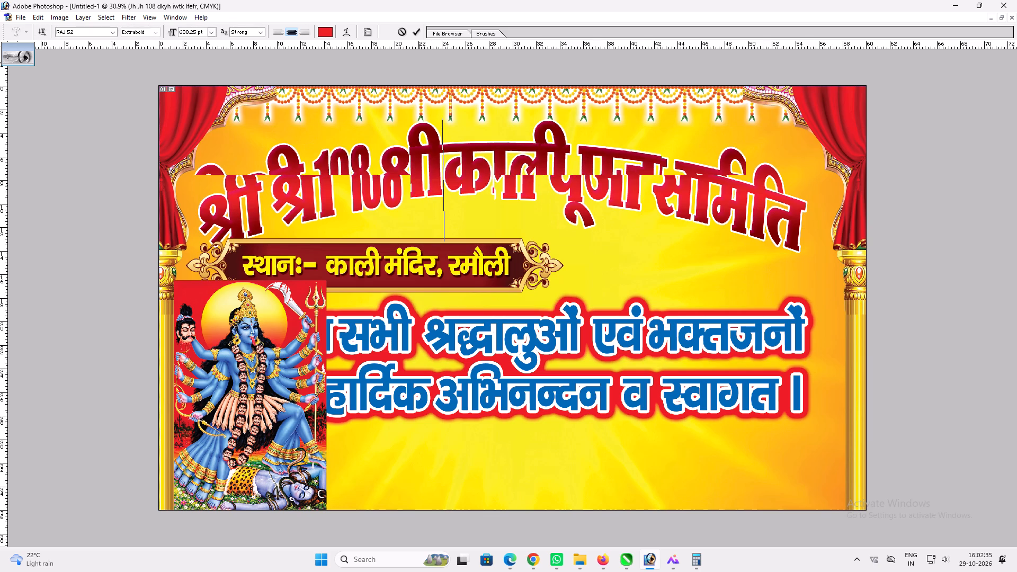
{"action": "key", "text": "space"}
{"action": "key", "text": "Return"}
Scale the lengthened headline down so it fits between the two curtains.
{"action": "key", "text": "v"}
{"action": "key", "text": "ctrl+t"}
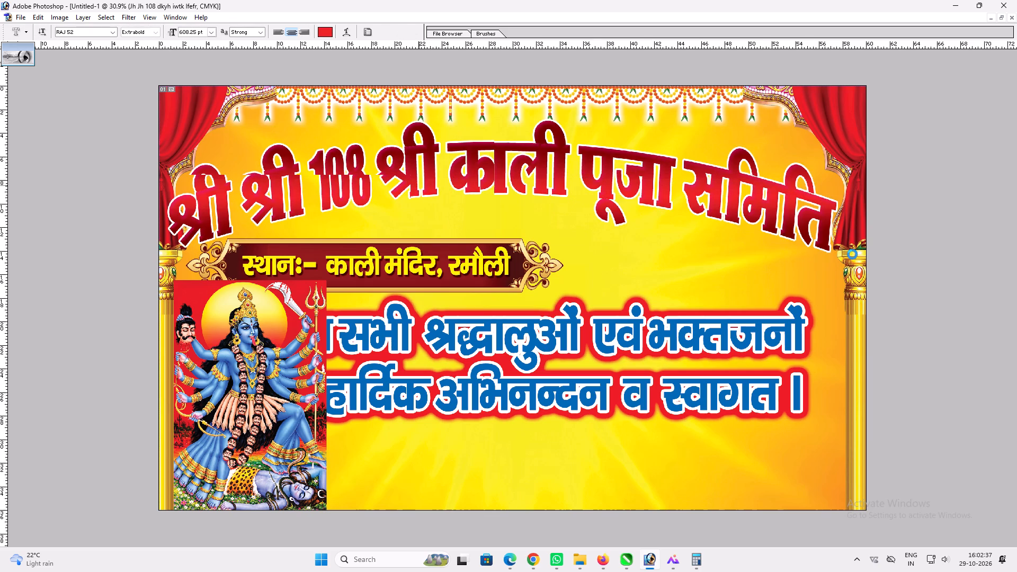
{"action": "left_click_drag", "start_coordinate": [843, 251], "coordinate": [818, 244], "text": "alt+shift"}
{"action": "key", "text": "Return"}
{"action": "key", "text": "v"}
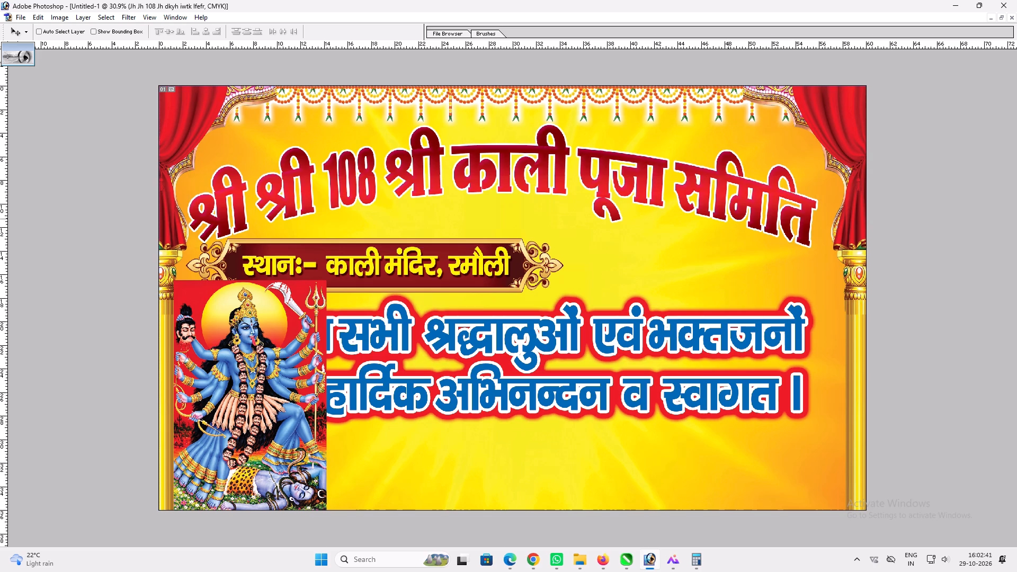
{"action": "left_click", "coordinate": [728, 218]}
Duplicate the headline, apply a 45° Motion Blur to the copy, and offset it down-left behind the original as an extruded shadow.
{"action": "key", "text": "ctrl+j"}
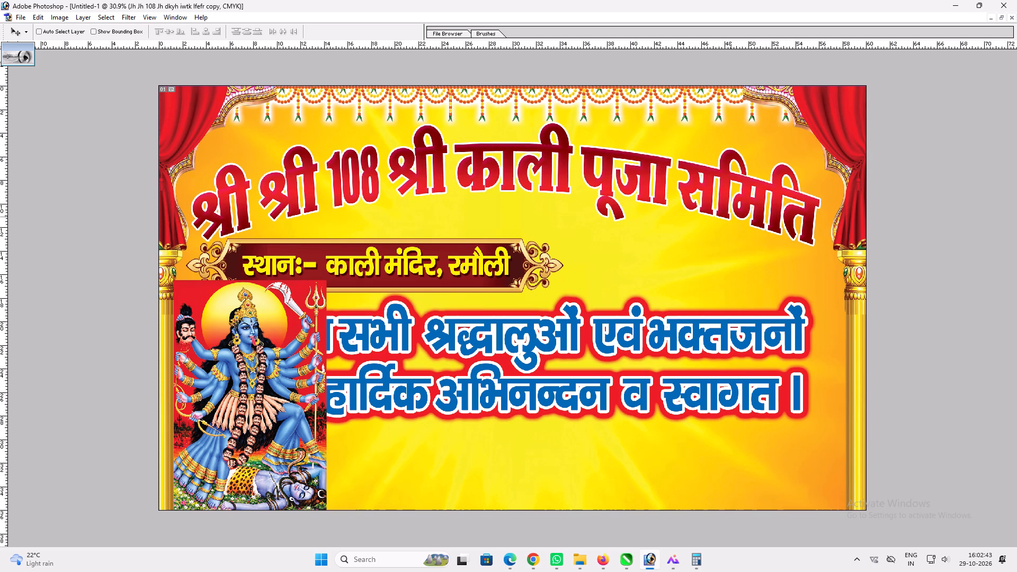
{"action": "key", "text": "alt+t"}
{"action": "type", "text": "bm"}
{"action": "key", "text": "Return"}
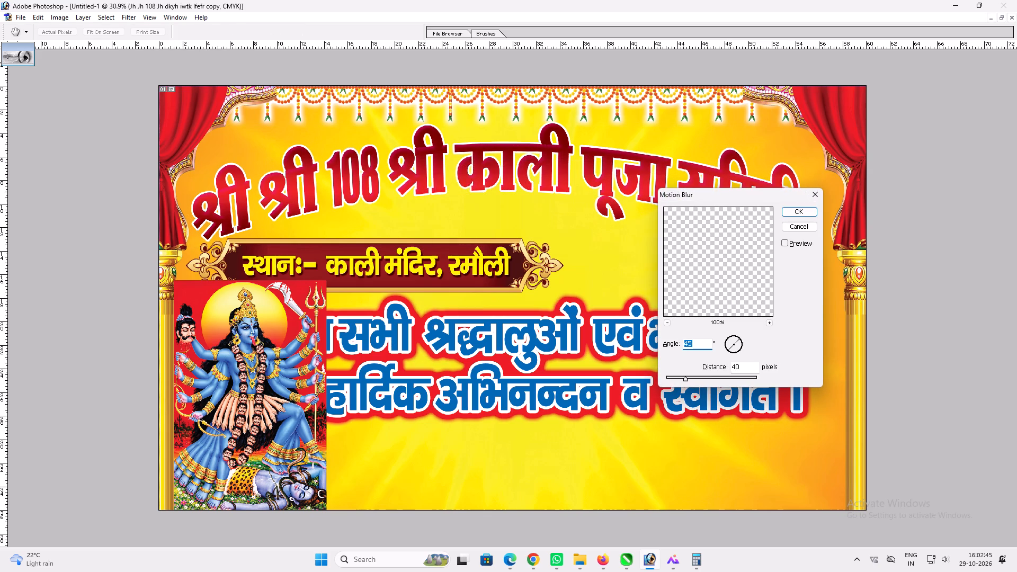
{"action": "left_click_drag", "start_coordinate": [685, 379], "coordinate": [697, 377]}
{"action": "key", "text": "Return"}
{"action": "key", "text": "ctrl+bracketleft"}
{"action": "key", "text": "v"}
{"action": "left_click_drag", "start_coordinate": [610, 273], "coordinate": [604, 276]}
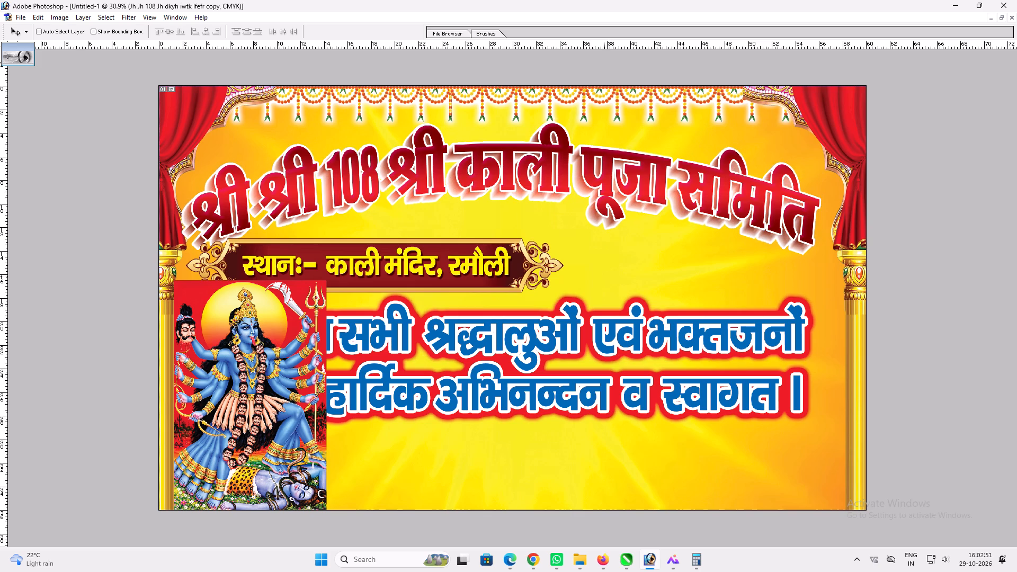
Set the blurred headline copy's Color Overlay to white.
{"action": "key", "text": "alt+y"}
{"action": "key", "text": "p"}
{"action": "key", "text": "alt+l"}
{"action": "key", "text": "alt+y"}
{"action": "type", "text": "pv"}
{"action": "key", "text": "alt+l"}
{"action": "key", "text": "alt+y"}
{"action": "key", "text": "n"}
{"action": "left_click", "coordinate": [540, 380]}
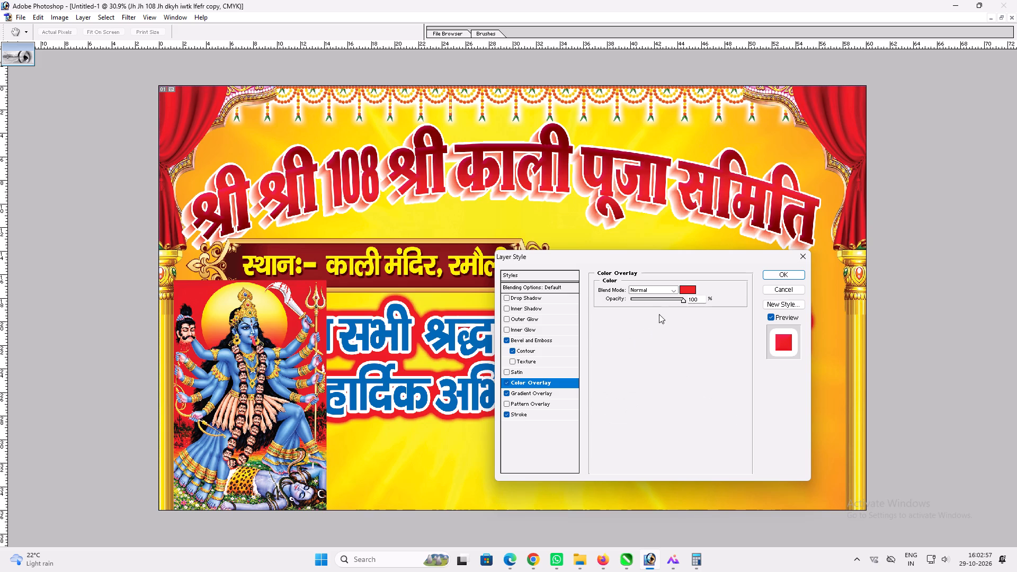
{"action": "left_click", "coordinate": [684, 289]}
{"action": "left_click_drag", "start_coordinate": [416, 282], "coordinate": [282, 107]}
{"action": "key", "text": "Return"}
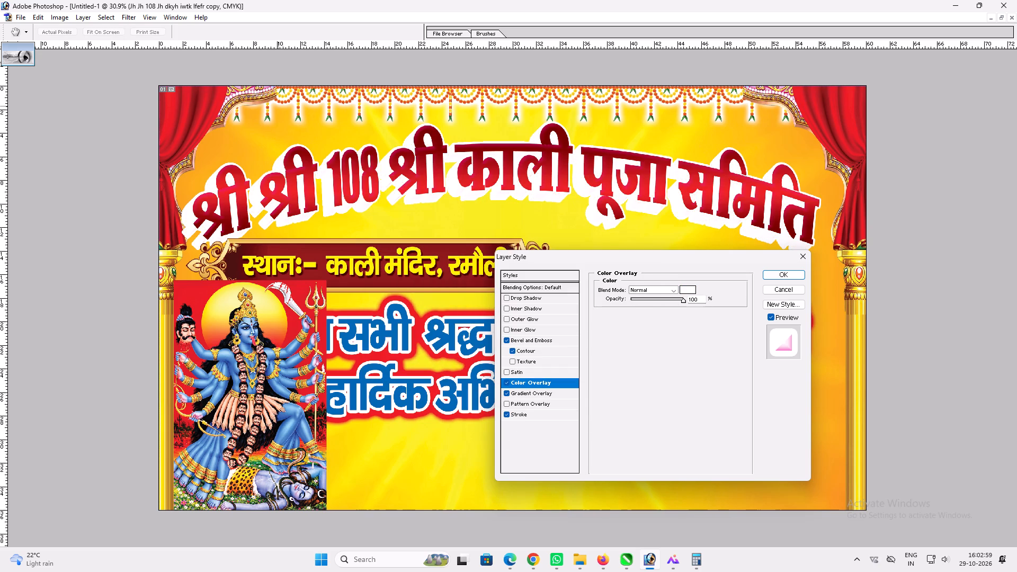
Give the blurred copy a thin cyan stroke and turn off the Contour option of its Bevel and Emboss.
{"action": "left_click", "coordinate": [521, 415]}
{"action": "left_click_drag", "start_coordinate": [614, 348], "coordinate": [621, 349]}
{"action": "type", "text": "100"}
{"action": "key", "text": "Return"}
{"action": "scroll", "coordinate": [639, 428], "scroll_direction": "down", "scroll_amount": 2}
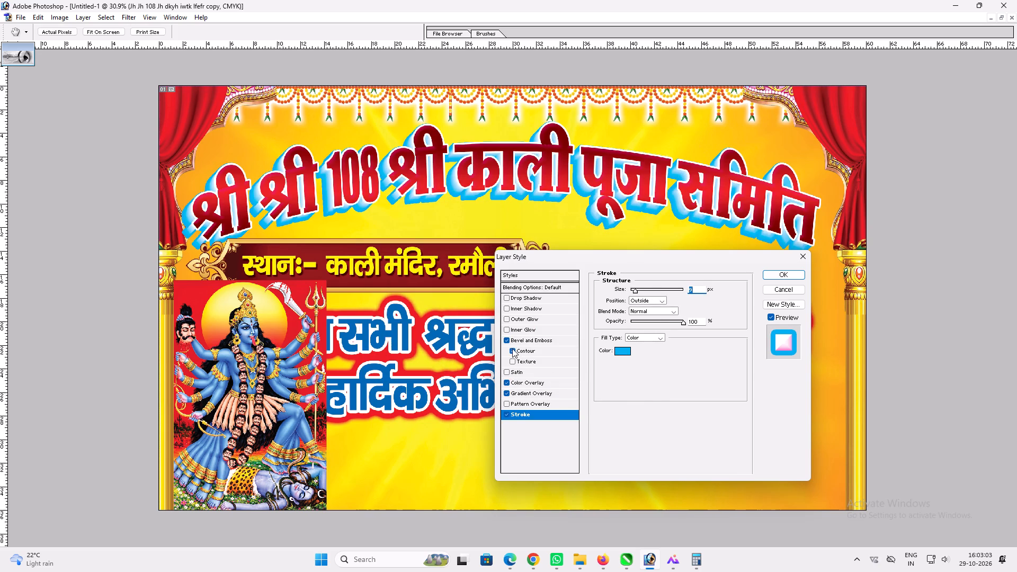
{"action": "left_click", "coordinate": [512, 348]}
{"action": "left_click", "coordinate": [508, 339]}
{"action": "left_click", "coordinate": [508, 338]}
{"action": "scroll", "coordinate": [693, 293], "scroll_direction": "down", "scroll_amount": 5}
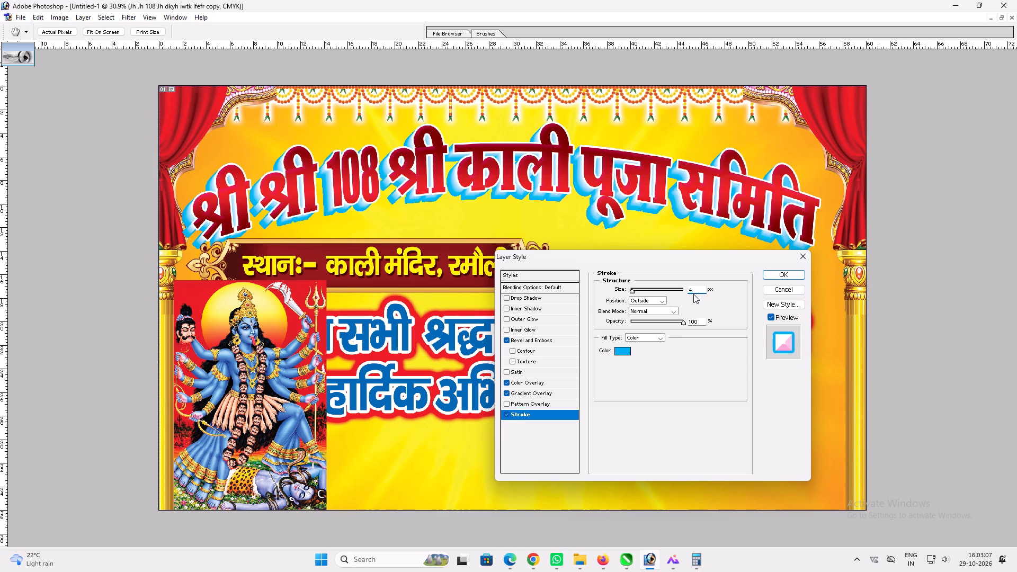
{"action": "scroll", "coordinate": [693, 294], "scroll_direction": "down", "scroll_amount": 1}
{"action": "key", "text": "Return"}
Nudge the shadow copy slightly right and up behind the headline.
{"action": "key", "text": "v"}
{"action": "key", "text": "Right"}
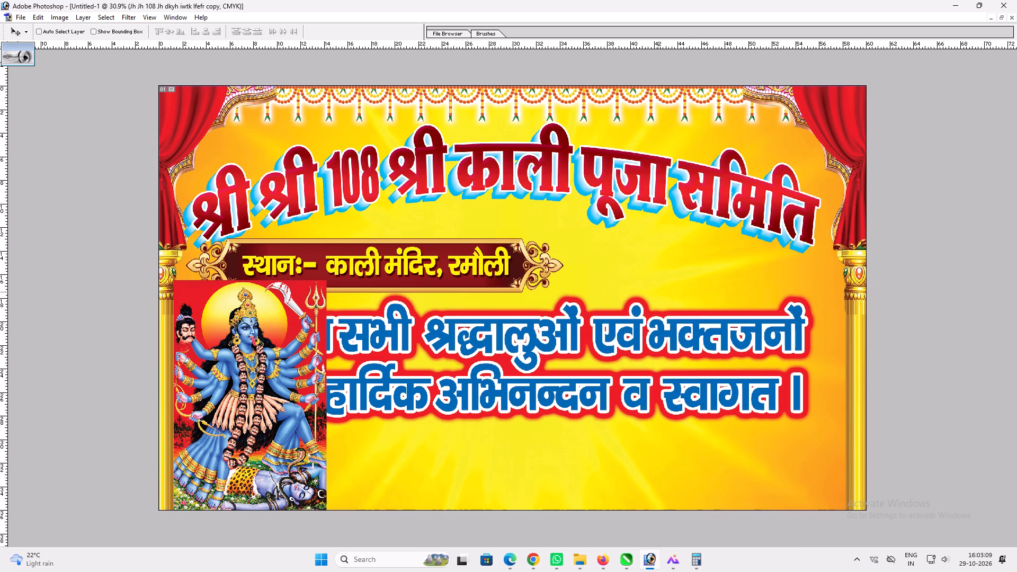
{"action": "key", "text": "Right"}
{"action": "key", "text": "Right"}
{"action": "key", "text": "Right"}
{"action": "key", "text": "Up"}
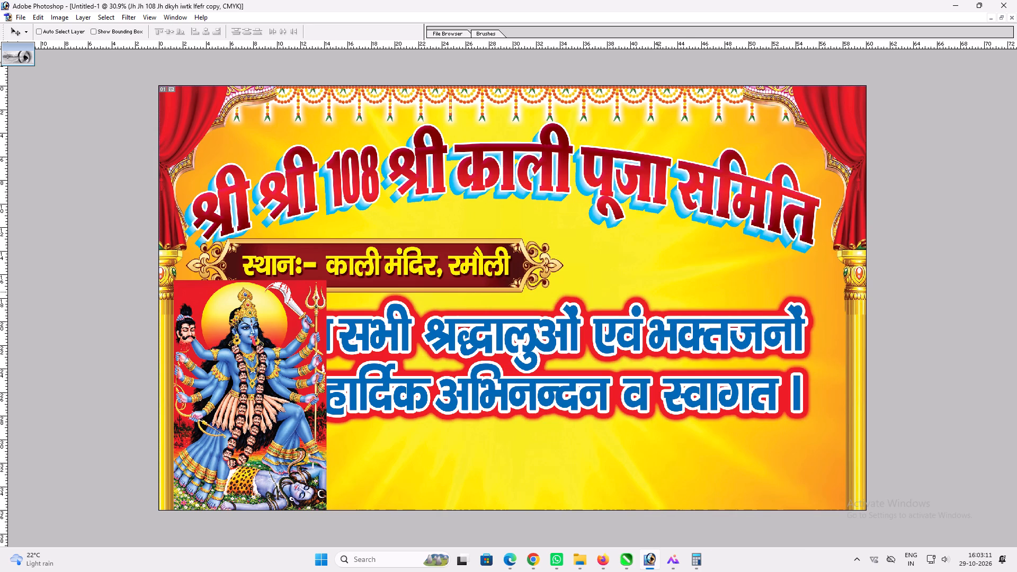
{"action": "key", "text": "Left"}
{"action": "key", "text": "Left"}
Adjust the white outside stroke size on the front headline and nudge the headline slightly upward.
{"action": "key", "text": "v"}
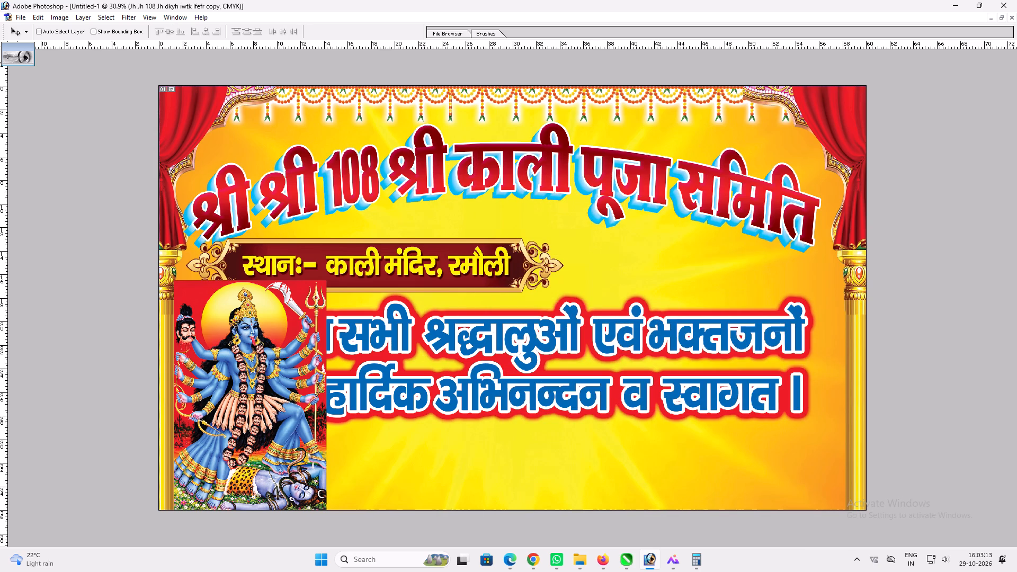
{"action": "left_click", "coordinate": [604, 183], "text": "ctrl"}
{"action": "key", "text": "alt+l"}
{"action": "key", "text": "alt+y"}
{"action": "key", "text": "k"}
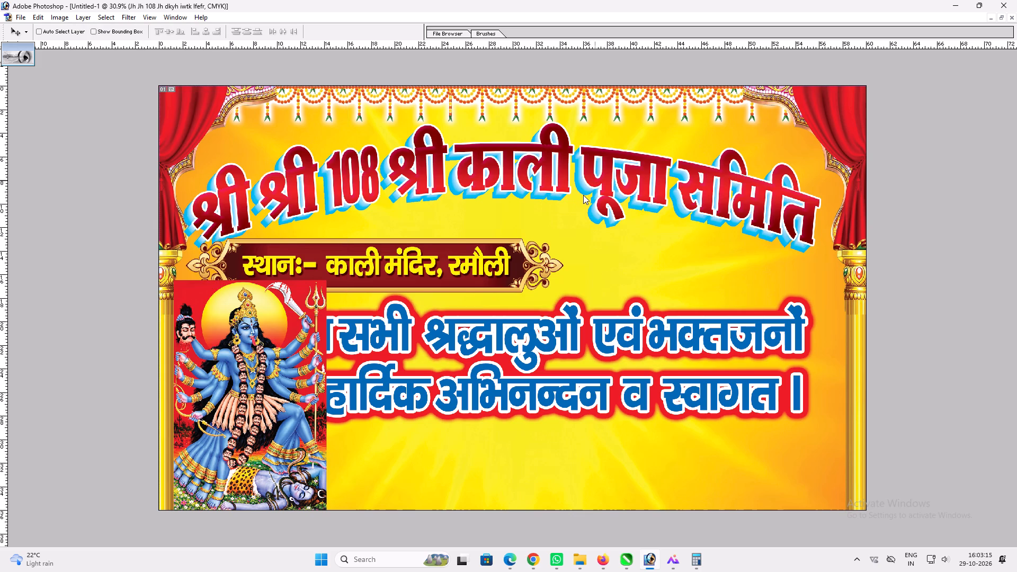
{"action": "scroll", "coordinate": [702, 323], "scroll_direction": "down", "scroll_amount": 4}
{"action": "scroll", "coordinate": [709, 384], "scroll_direction": "down", "scroll_amount": 1}
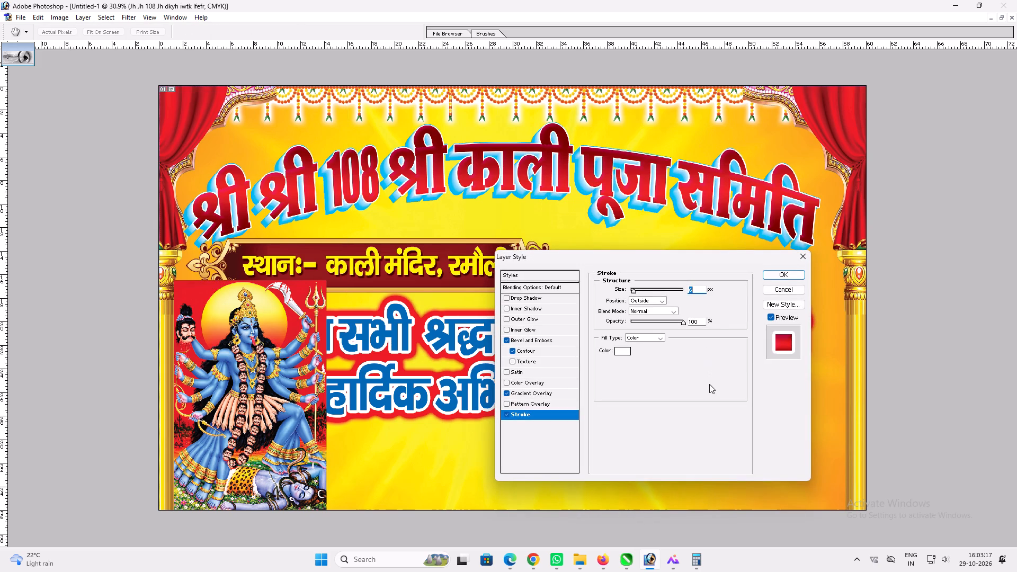
{"action": "scroll", "coordinate": [703, 385], "scroll_direction": "down", "scroll_amount": 1}
{"action": "key", "text": "Return"}
{"action": "key", "text": "Up"}
{"action": "key", "text": "Up"}
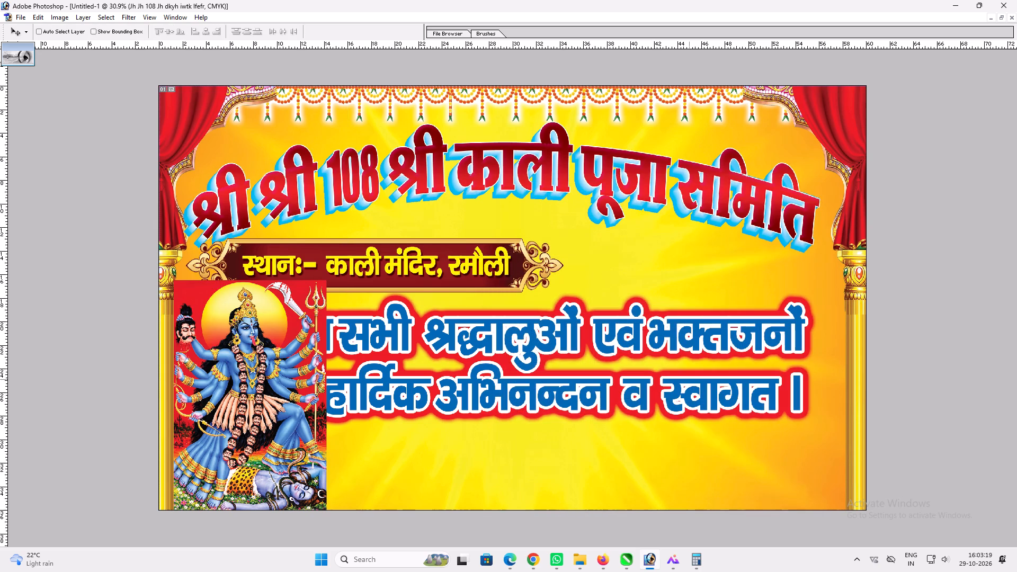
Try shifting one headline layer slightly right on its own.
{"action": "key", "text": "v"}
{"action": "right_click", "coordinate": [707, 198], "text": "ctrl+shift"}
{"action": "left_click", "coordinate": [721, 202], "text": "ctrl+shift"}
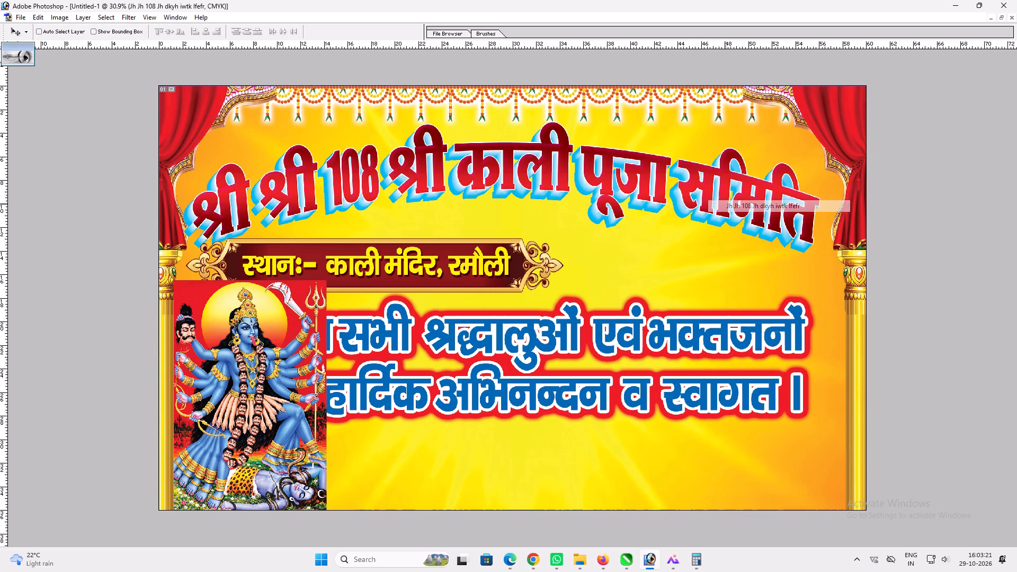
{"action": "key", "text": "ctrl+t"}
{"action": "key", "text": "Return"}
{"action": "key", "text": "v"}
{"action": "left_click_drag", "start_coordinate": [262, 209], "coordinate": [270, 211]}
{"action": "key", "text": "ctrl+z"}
Link the arched headline with its blurred shadow copy so both layers move together.
{"action": "right_click", "coordinate": [313, 184]}
{"action": "left_click", "coordinate": [337, 197]}
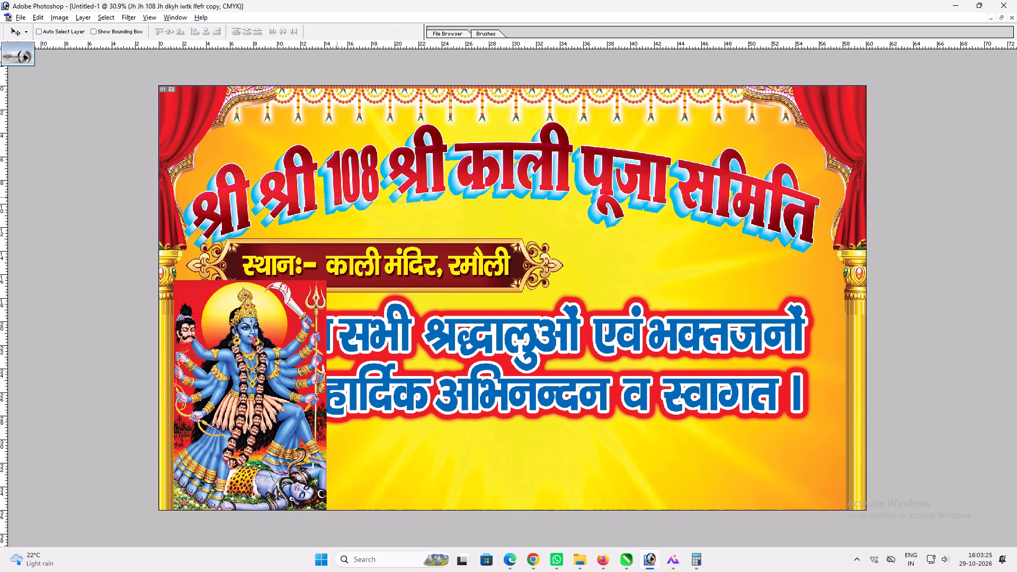
{"action": "key", "text": "alt+l"}
{"action": "key", "text": "alt+y"}
{"action": "key", "text": "alt+b"}
{"action": "key", "text": "v"}
{"action": "right_click", "coordinate": [337, 197], "text": "ctrl+shift"}
{"action": "left_click", "coordinate": [350, 201], "text": "ctrl+shift"}
{"action": "left_click_drag", "start_coordinate": [343, 189], "coordinate": [352, 192]}
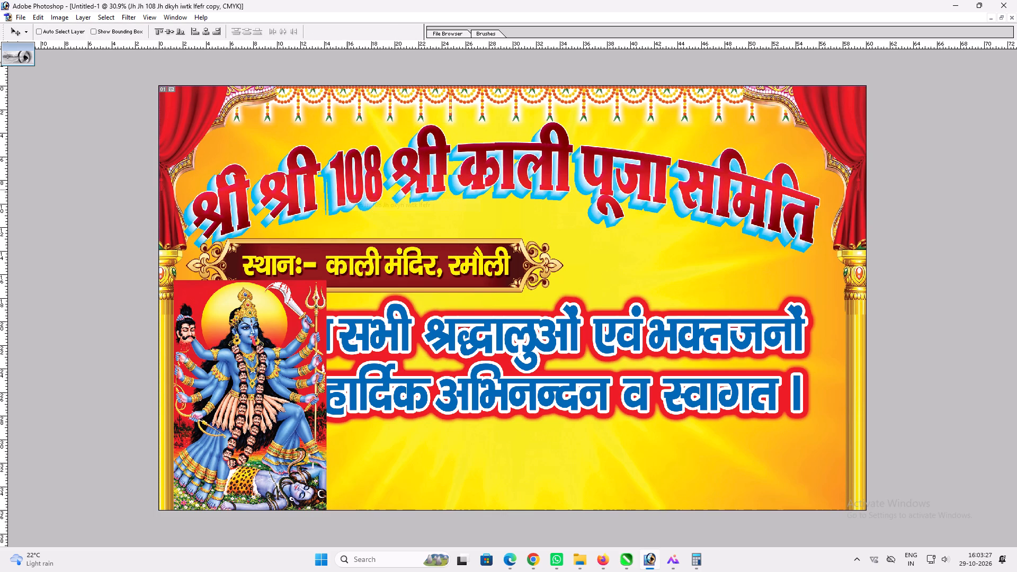
{"action": "left_click_drag", "start_coordinate": [352, 192], "coordinate": [352, 192]}
{"action": "key", "text": "ctrl+z"}
Narrow the linked headline and shadow from their left edge, clear of the left curtain.
{"action": "key", "text": "ctrl+t"}
{"action": "left_click_drag", "start_coordinate": [181, 190], "coordinate": [184, 190], "text": "shift"}
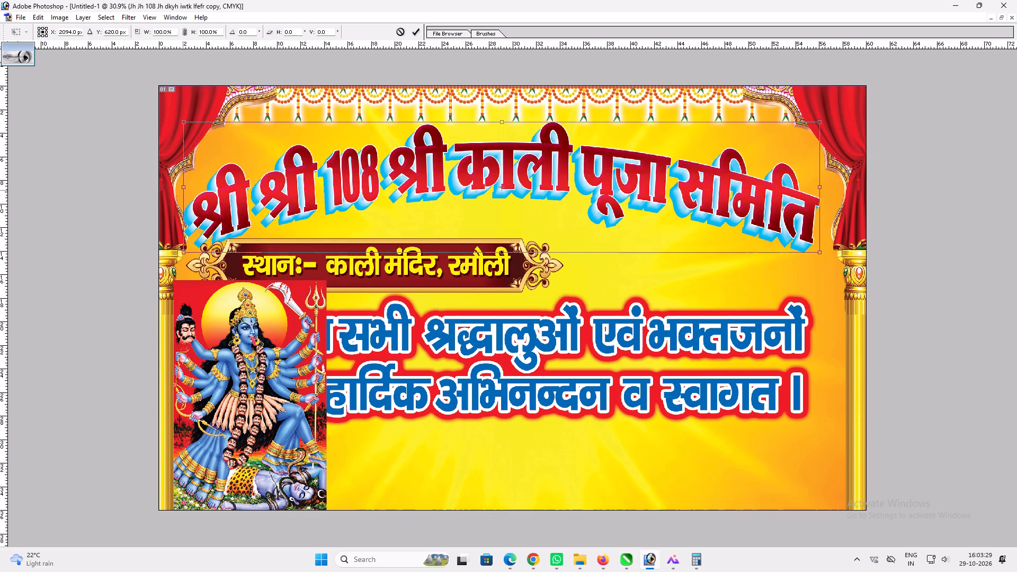
{"action": "left_click_drag", "start_coordinate": [184, 190], "coordinate": [195, 186], "text": "shift"}
{"action": "key", "text": "shift+Return"}
{"action": "key", "text": "v"}
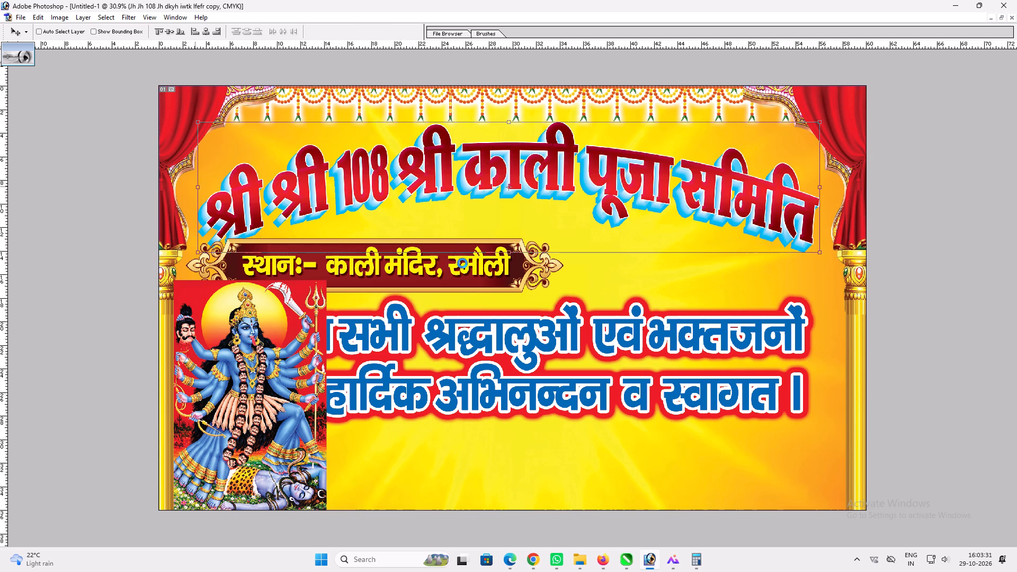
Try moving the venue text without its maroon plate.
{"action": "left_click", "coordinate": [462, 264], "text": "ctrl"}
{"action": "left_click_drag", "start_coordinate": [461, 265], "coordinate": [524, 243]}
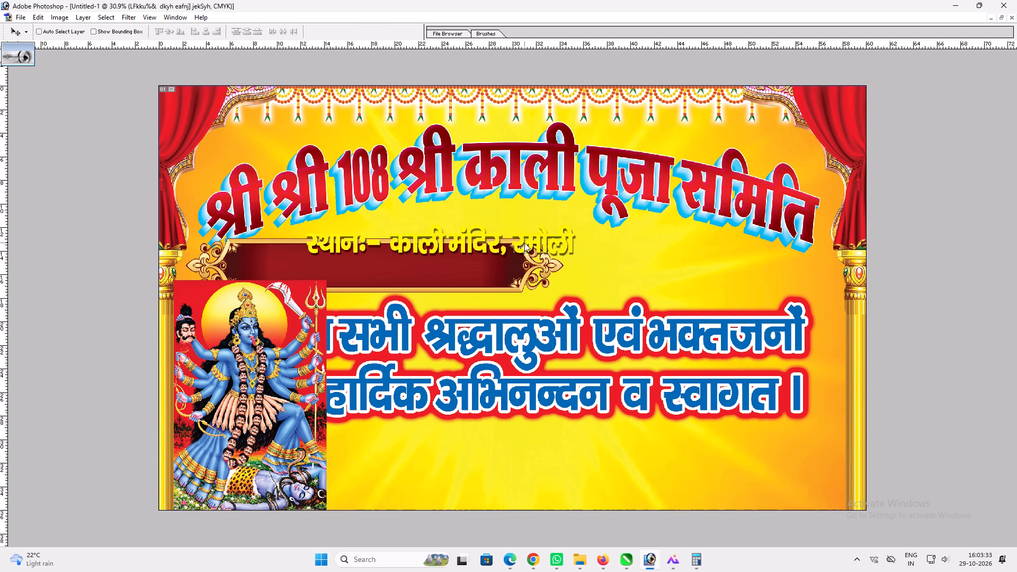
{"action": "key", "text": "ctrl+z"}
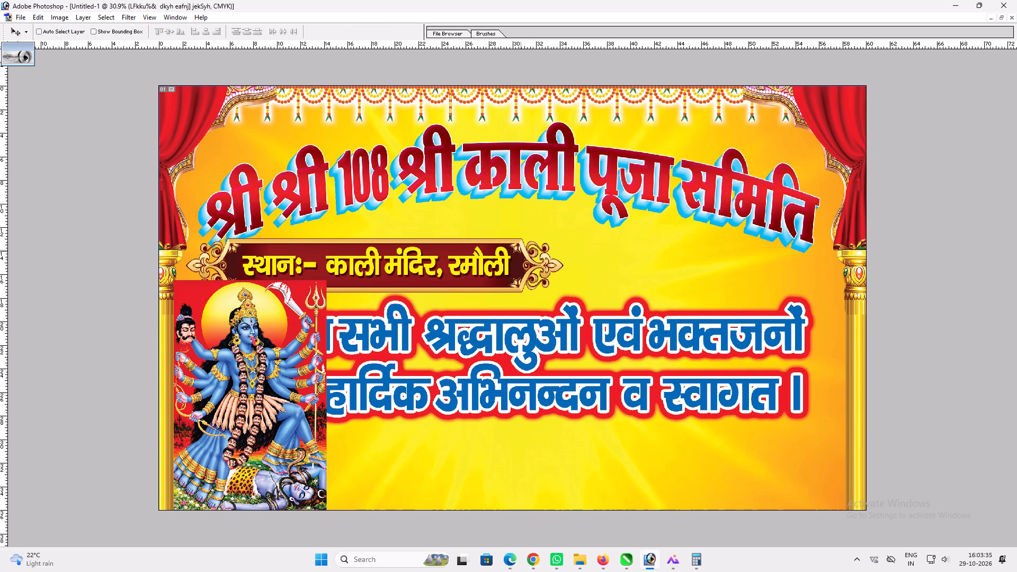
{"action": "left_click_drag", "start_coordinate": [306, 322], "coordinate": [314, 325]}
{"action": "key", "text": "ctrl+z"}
Link the venue text and its plate, centre them beneath the headline and slightly reduce their height.
{"action": "left_click", "coordinate": [334, 247], "text": "ctrl+shift"}
{"action": "left_click_drag", "start_coordinate": [334, 247], "coordinate": [489, 254]}
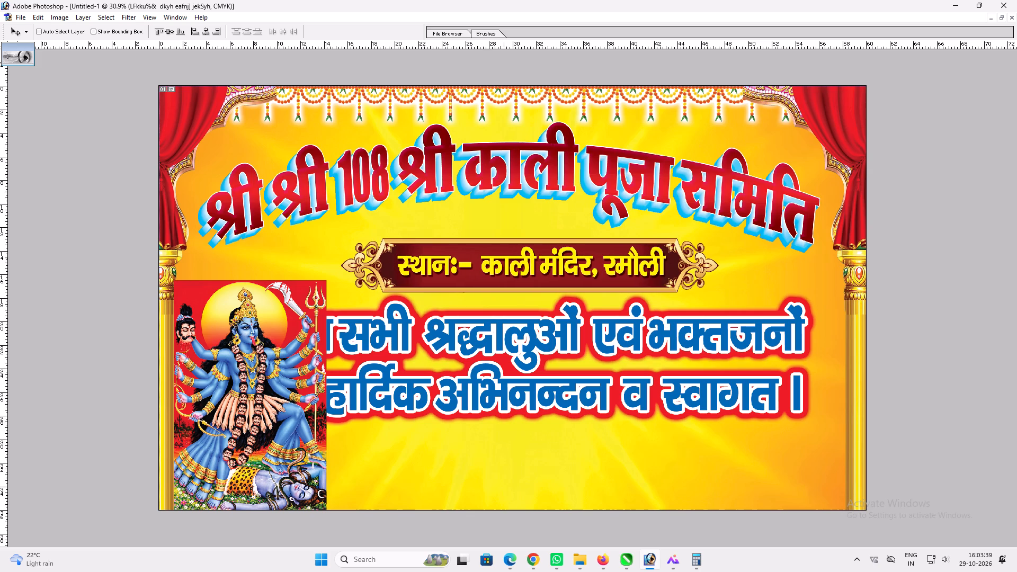
{"action": "key", "text": "ctrl+t"}
{"action": "left_click_drag", "start_coordinate": [714, 290], "coordinate": [699, 285], "text": "shift"}
{"action": "key", "text": "shift+Return"}
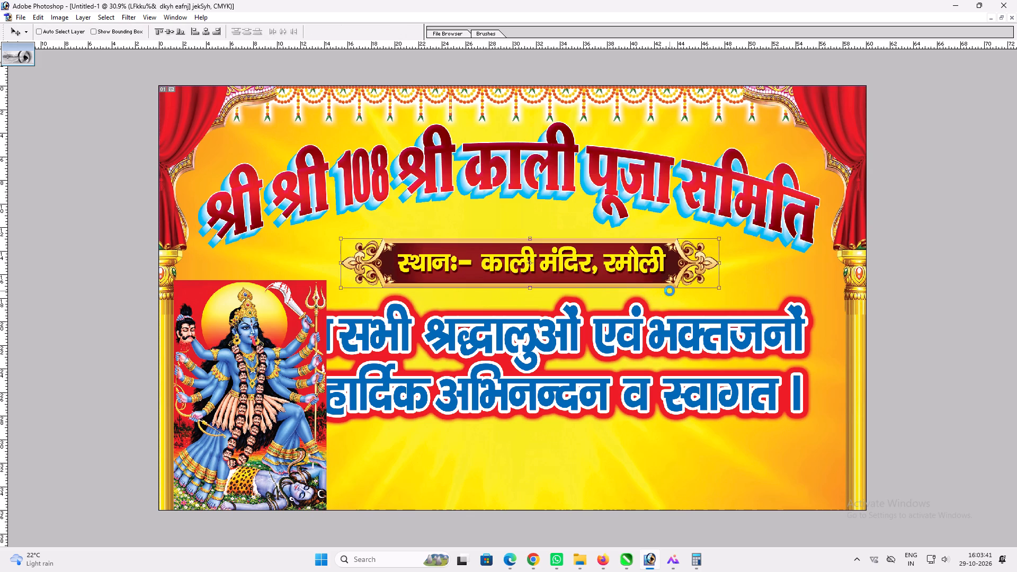
{"action": "key", "text": "v"}
{"action": "left_click_drag", "start_coordinate": [638, 283], "coordinate": [633, 283]}
Arrange the Kali image behind the two-line welcome text but above the background artwork.
{"action": "left_click", "coordinate": [283, 309], "text": "ctrl"}
{"action": "key", "text": "ctrl+shift+bracketleft"}
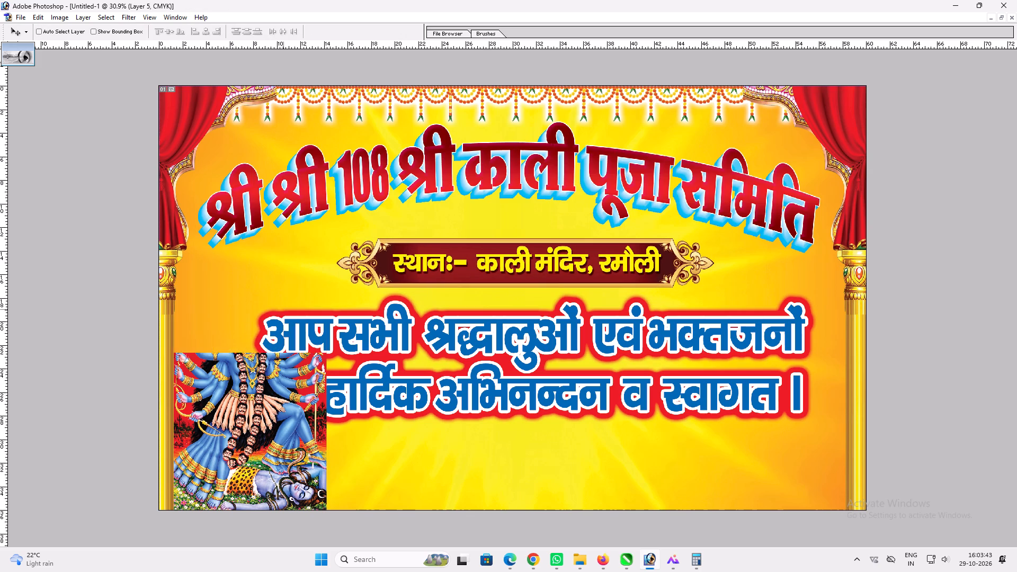
{"action": "key", "text": "ctrl+bracketright"}
{"action": "key", "text": "ctrl+bracketright"}
Enlarge the Kali image up and to the right, keeping its lower-left corner in place.
{"action": "key", "text": "ctrl+t"}
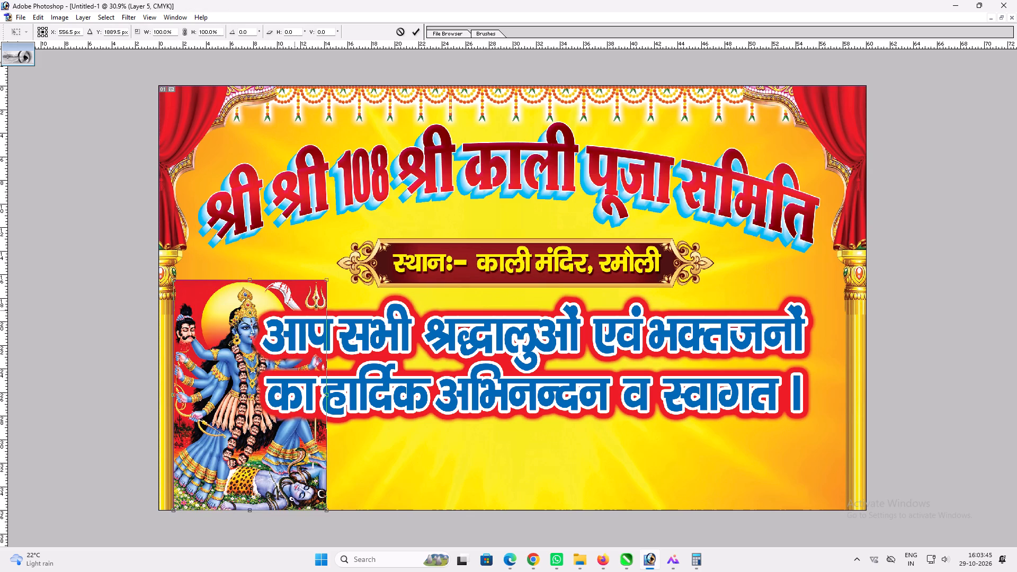
{"action": "left_click_drag", "start_coordinate": [325, 280], "coordinate": [349, 259], "text": "shift"}
{"action": "key", "text": "shift+Return"}
{"action": "key", "text": "v"}
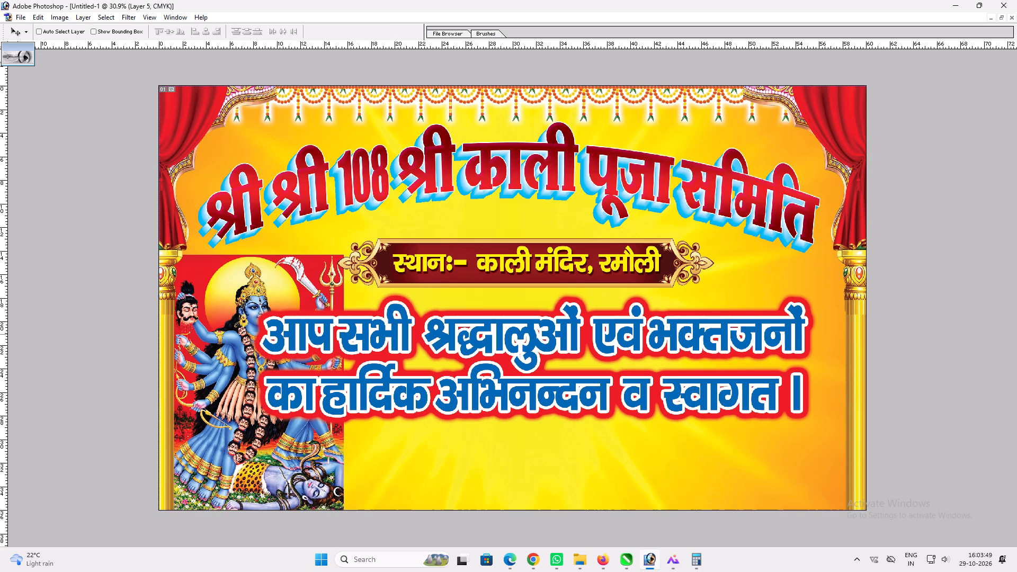
Scale down the welcome text from its upper-left corner so it clears the Kali image.
{"action": "left_click", "coordinate": [430, 327], "text": "ctrl"}
{"action": "key", "text": "ctrl+t"}
{"action": "left_click_drag", "start_coordinate": [265, 303], "coordinate": [317, 303], "text": "shift"}
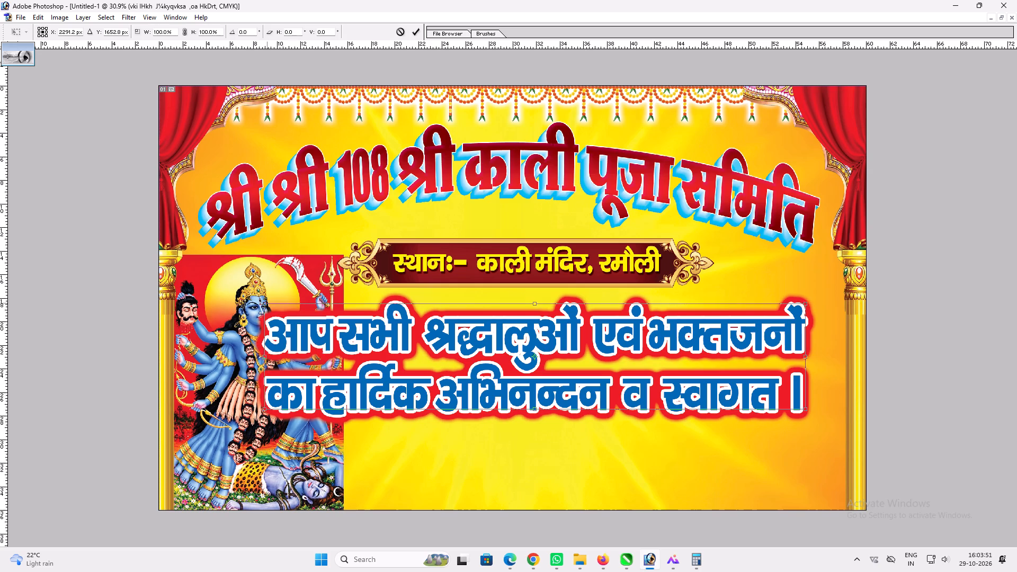
{"action": "left_click_drag", "start_coordinate": [317, 303], "coordinate": [373, 300], "text": "shift"}
{"action": "key", "text": "Return"}
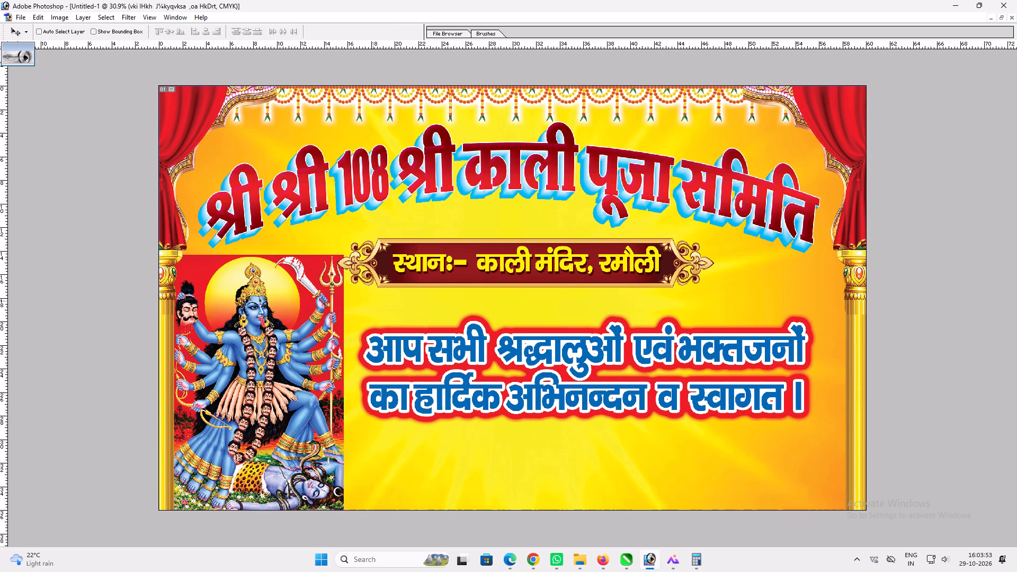
Reduce the size and spread of the red Outer Glow on the welcome text.
{"action": "key", "text": "alt+l"}
{"action": "key", "text": "alt+y"}
{"action": "key", "text": "alt+o"}
{"action": "key", "text": "alt+l"}
{"action": "key", "text": "alt+y"}
{"action": "key", "text": "o"}
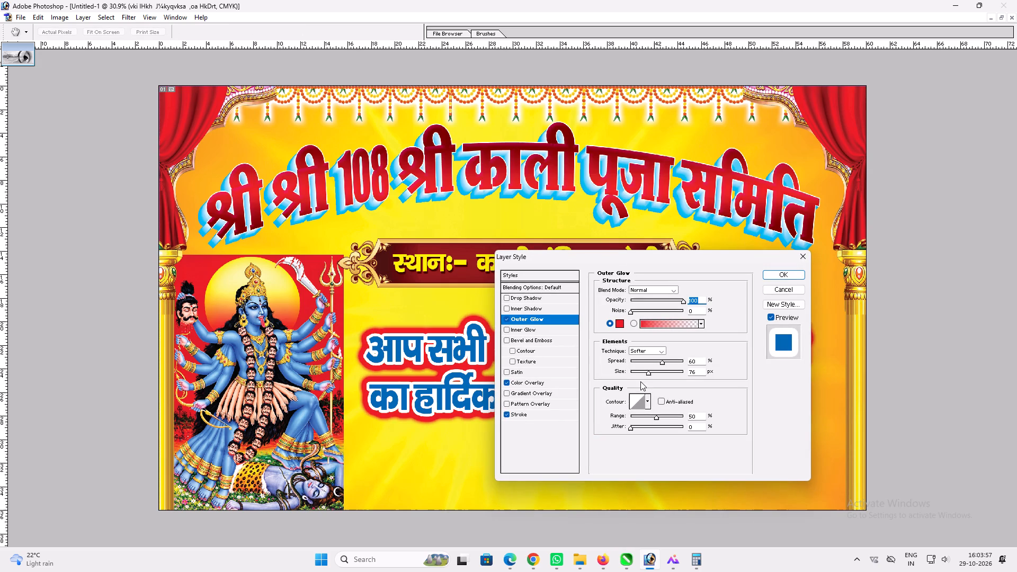
{"action": "left_click", "coordinate": [644, 372]}
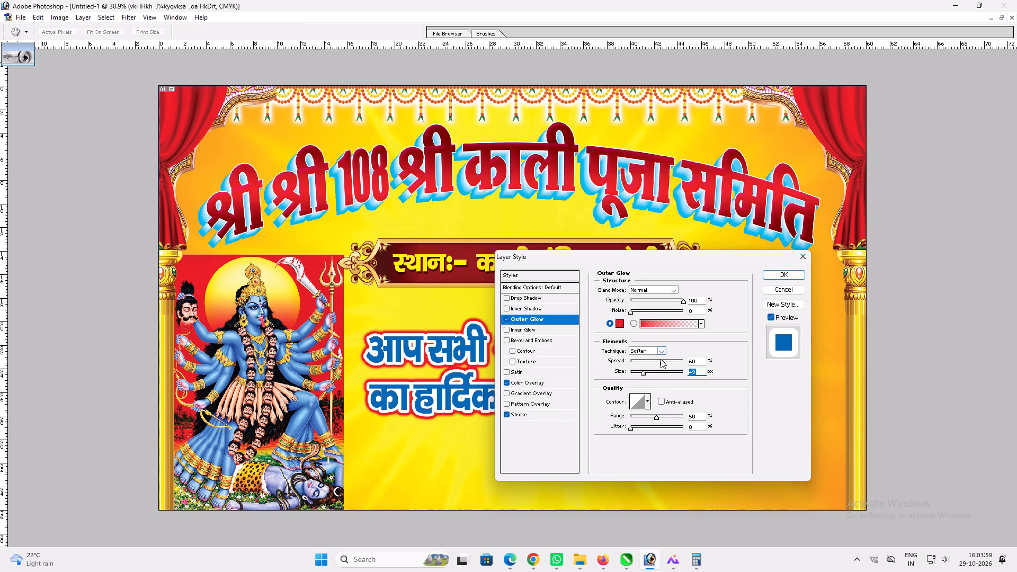
{"action": "left_click_drag", "start_coordinate": [660, 359], "coordinate": [651, 360]}
{"action": "key", "text": "Return"}
{"action": "key", "text": "v"}
Enlarge the welcome text to about 107% and move it up slightly beneath the venue plate.
{"action": "left_click", "coordinate": [556, 385]}
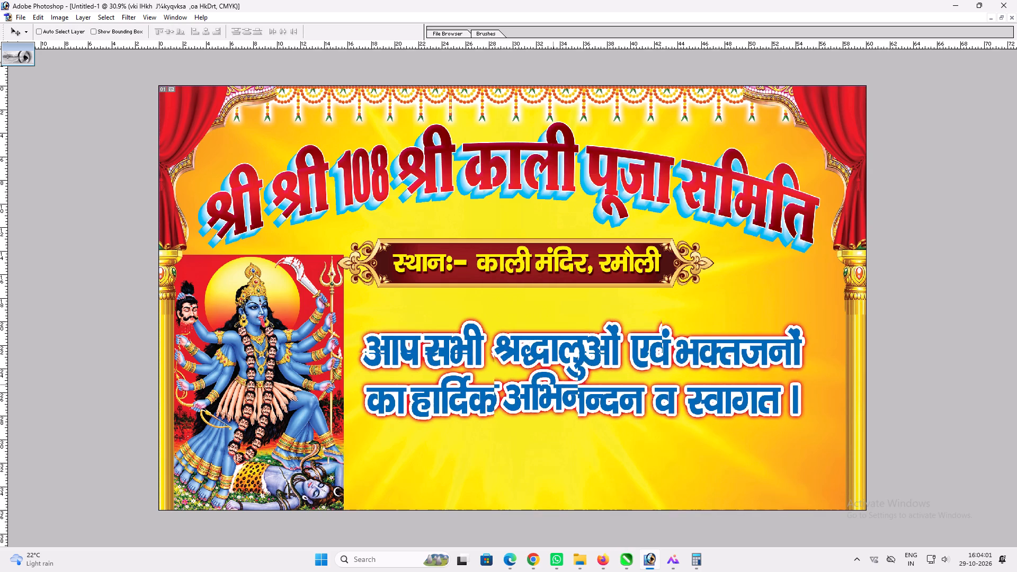
{"action": "key", "text": "ctrl+t"}
{"action": "left_click_drag", "start_coordinate": [797, 408], "coordinate": [826, 411], "text": "shift"}
{"action": "left_click_drag", "start_coordinate": [805, 411], "coordinate": [801, 415], "text": "shift"}
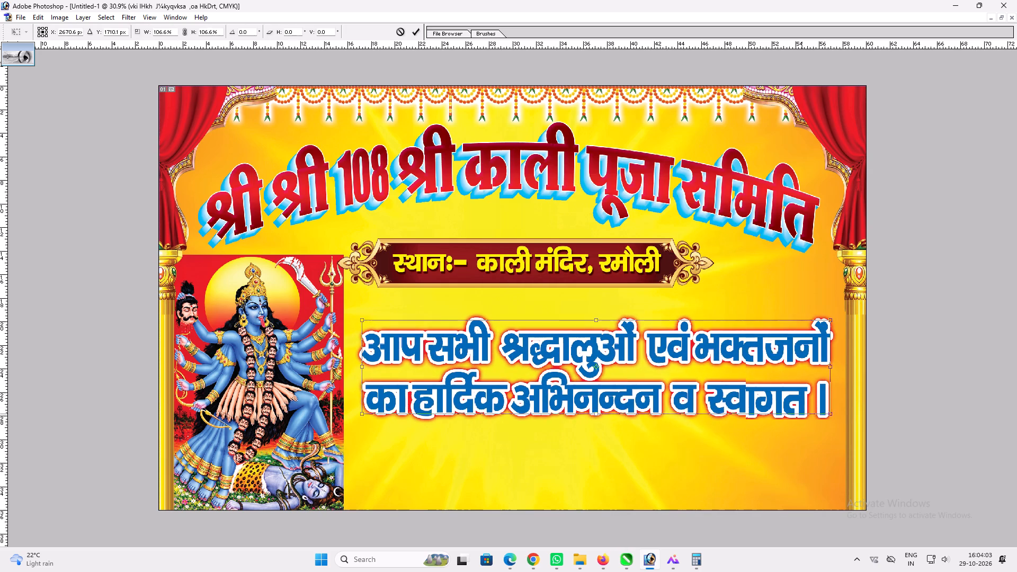
{"action": "left_click_drag", "start_coordinate": [801, 415], "coordinate": [795, 421], "text": "shift"}
{"action": "key", "text": "shift+Return"}
{"action": "key", "text": "v"}
{"action": "left_click_drag", "start_coordinate": [690, 406], "coordinate": [689, 392]}
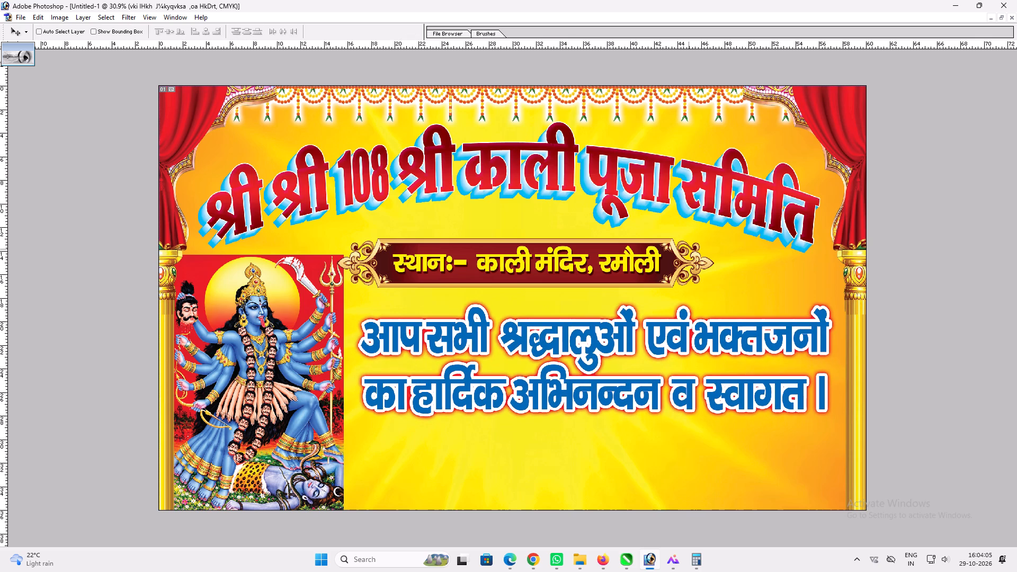
Widen the venue plate with its text and shift it right, centring it above the welcome text.
{"action": "left_click", "coordinate": [660, 252], "text": "ctrl"}
{"action": "left_click_drag", "start_coordinate": [659, 253], "coordinate": [674, 253]}
{"action": "key", "text": "ctrl+z"}
{"action": "left_click_drag", "start_coordinate": [663, 263], "coordinate": [670, 263]}
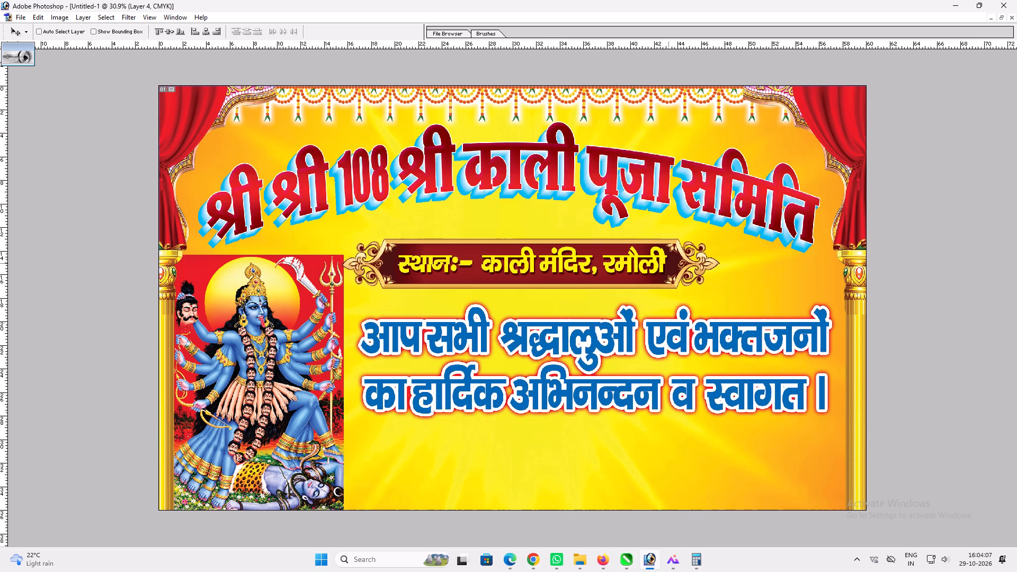
{"action": "left_click_drag", "start_coordinate": [670, 263], "coordinate": [673, 263]}
{"action": "key", "text": "ctrl+t"}
{"action": "left_click_drag", "start_coordinate": [726, 261], "coordinate": [755, 258], "text": "shift"}
{"action": "key", "text": "shift+Return"}
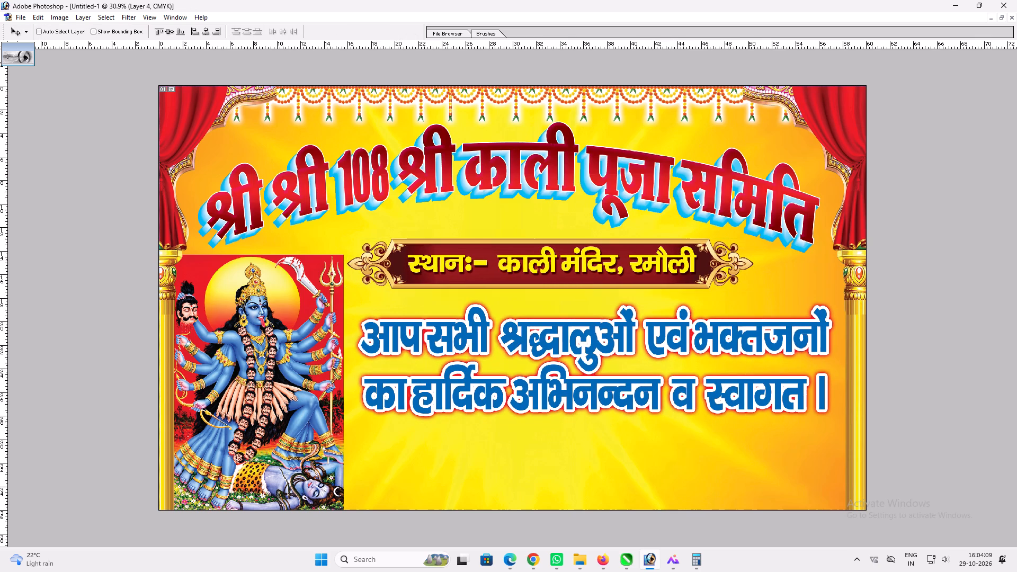
{"action": "left_click_drag", "start_coordinate": [690, 271], "coordinate": [699, 273]}
{"action": "key", "text": "v"}
Duplicate the welcome text and place the copy below the original.
{"action": "left_click", "coordinate": [675, 397], "text": "ctrl"}
{"action": "left_click_drag", "start_coordinate": [671, 397], "coordinate": [670, 397], "text": "alt"}
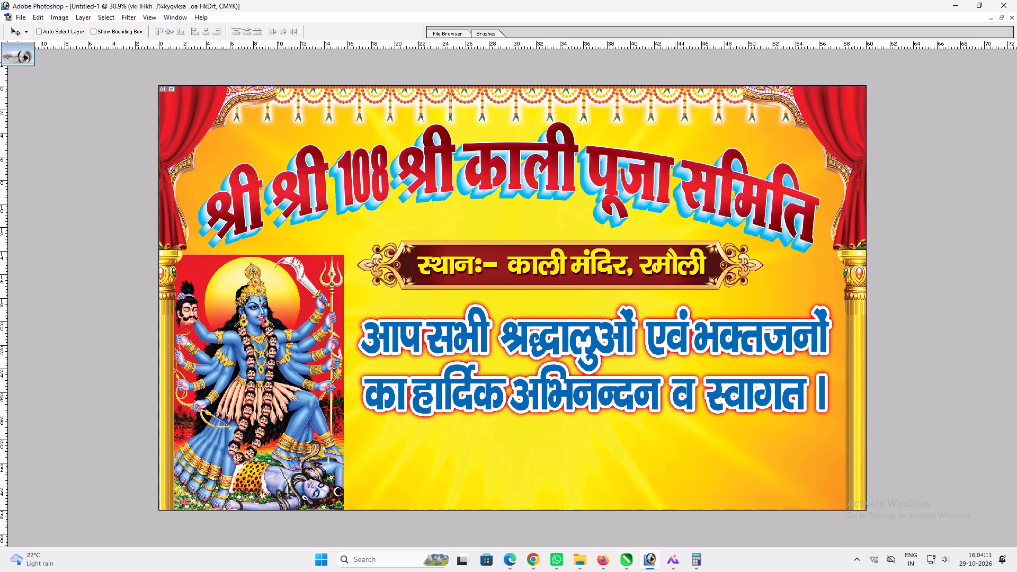
{"action": "left_click_drag", "start_coordinate": [670, 397], "coordinate": [680, 468], "text": "alt"}
Replace the duplicated text with the line "निवेदकः- समस्त रमौली ग्रामवासी ।" and position it below the welcome text.
{"action": "key", "text": "t"}
{"action": "left_click", "coordinate": [648, 471]}
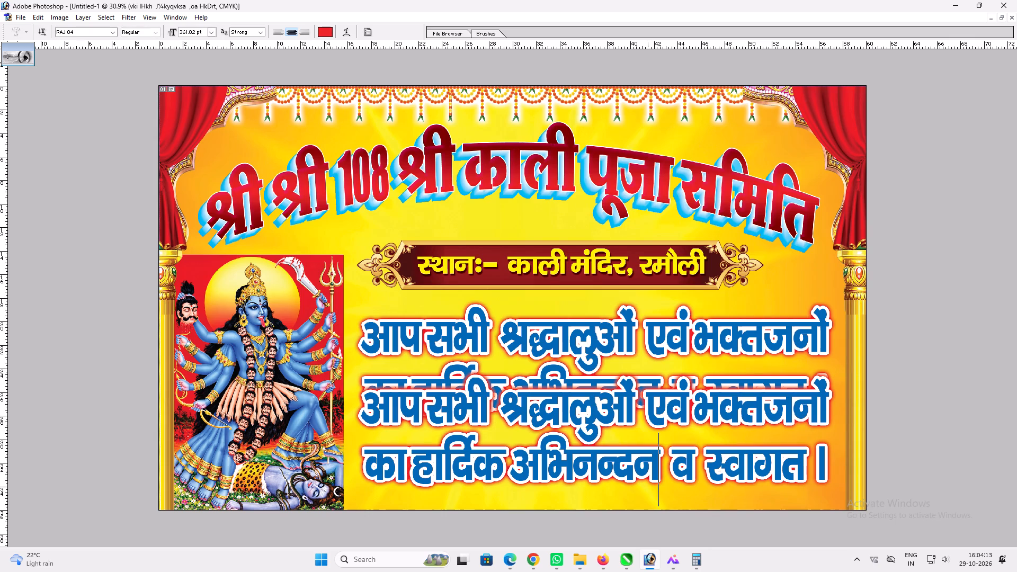
{"action": "key", "text": "ctrl+a"}
{"action": "key", "text": "f"}
{"action": "left_click_drag", "start_coordinate": [751, 404], "coordinate": [679, 440]}
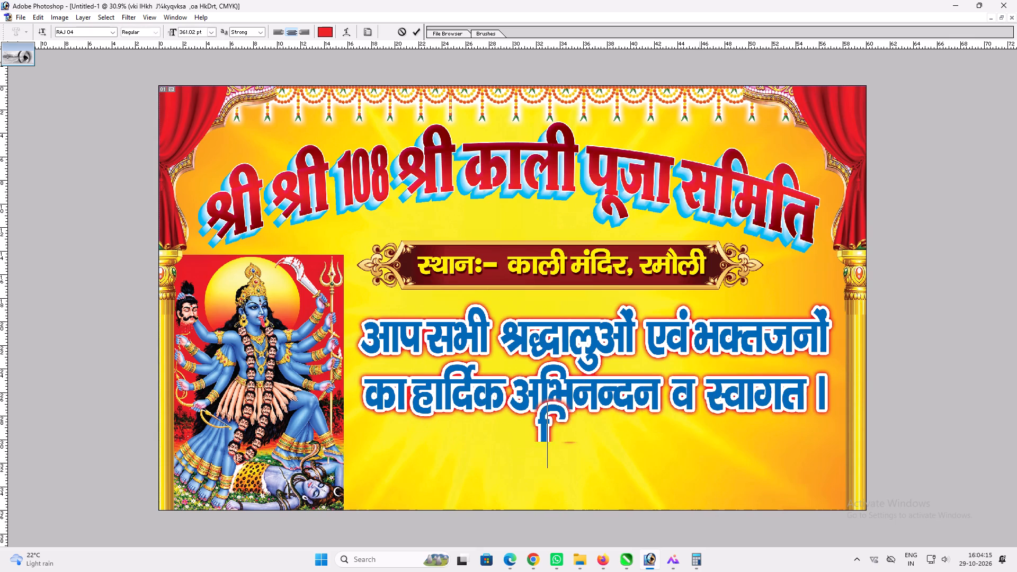
{"action": "left_click_drag", "start_coordinate": [679, 440], "coordinate": [631, 465]}
{"action": "key", "text": "o"}
{"action": "key", "text": "BackSpace"}
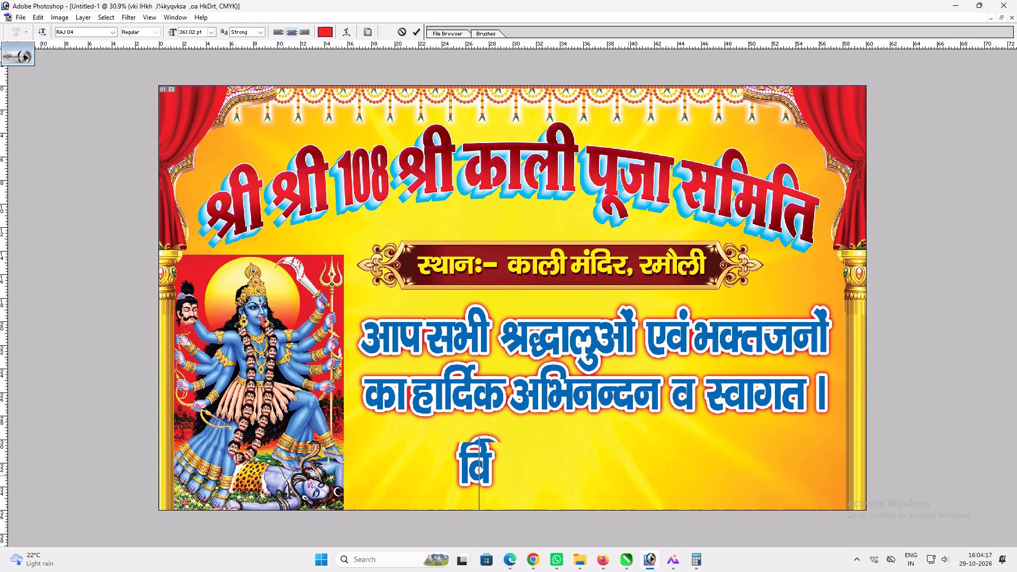
{"action": "type", "text": "uosnd"}
{"action": "type", "text": "%&"}
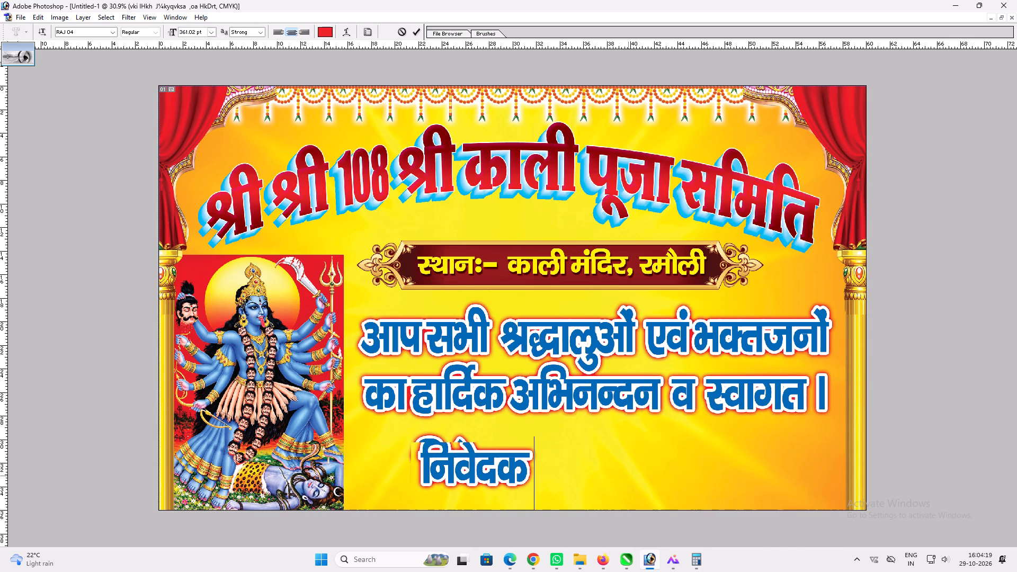
{"action": "key", "text": "space"}
{"action": "type", "text": "leLr xz"}
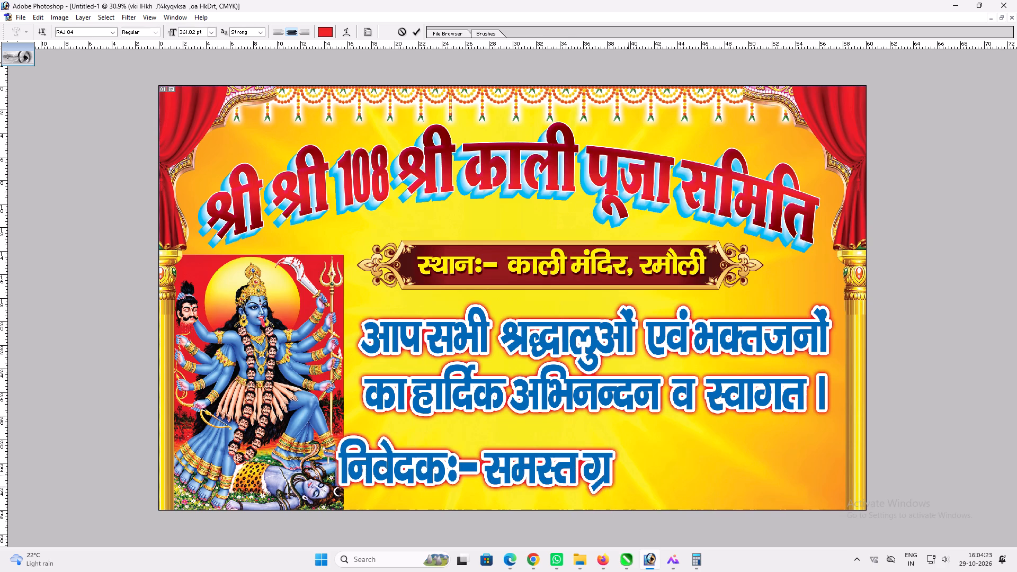
{"action": "key", "text": "BackSpace"}
{"action": "key", "text": "BackSpace"}
{"action": "key", "text": "BackSpace"}
{"action": "key", "text": "space"}
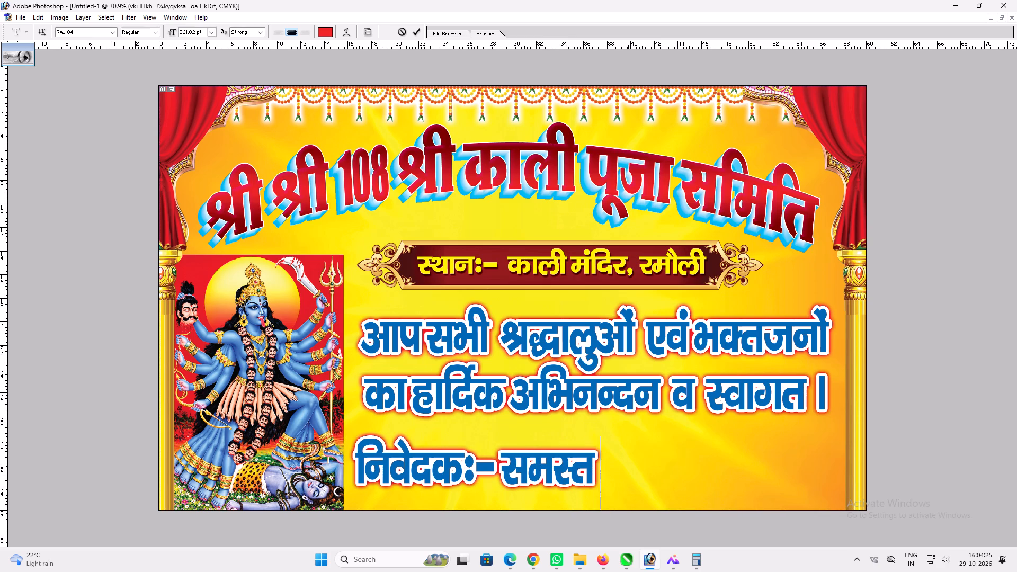
{"action": "type", "text": "jekS"}
{"action": "type", "text": "yh xzkeoklh A"}
{"action": "key", "text": "Return"}
{"action": "type", "text": "vvv"}
Move the निवेदक line right and scale it from its upper-left corner to fit beside the Kali image.
{"action": "left_click_drag", "start_coordinate": [610, 481], "coordinate": [645, 481]}
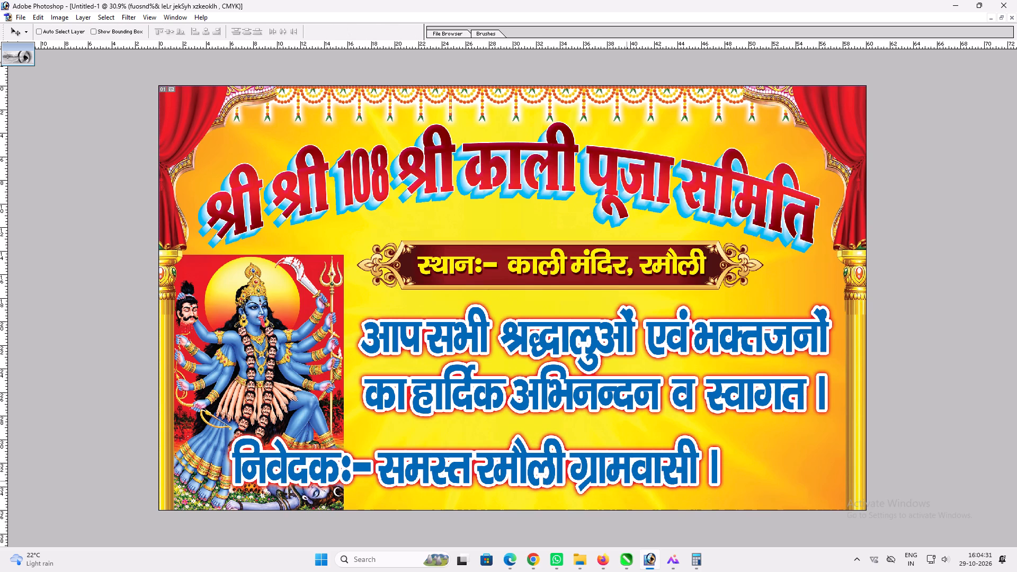
{"action": "left_click_drag", "start_coordinate": [645, 481], "coordinate": [708, 480]}
{"action": "key", "text": "alt+l"}
{"action": "key", "text": "alt+y"}
{"action": "key", "text": "alt+o"}
{"action": "key", "text": "ctrl+t"}
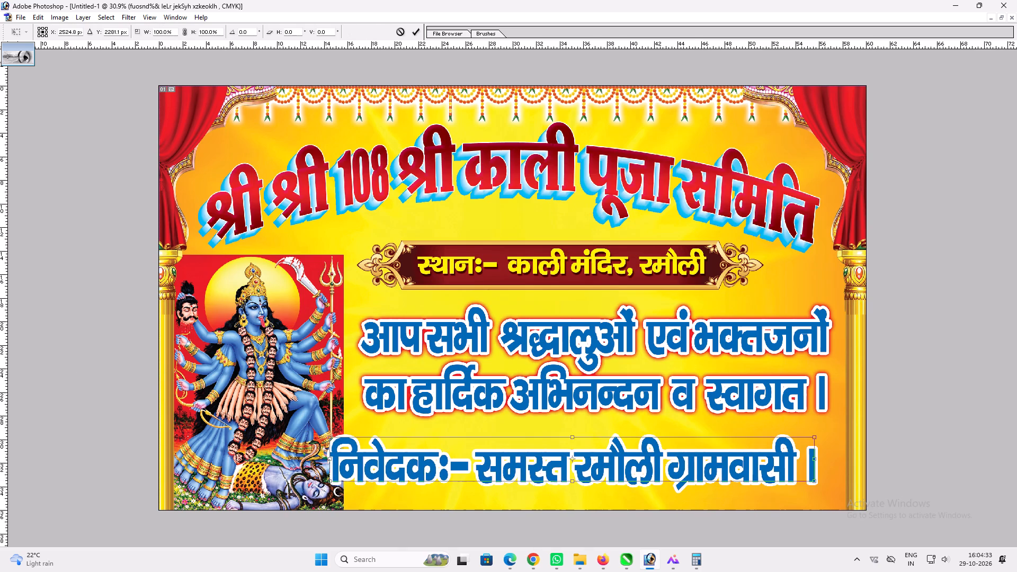
{"action": "left_click_drag", "start_coordinate": [333, 437], "coordinate": [356, 443], "text": "shift"}
{"action": "key", "text": "Return"}
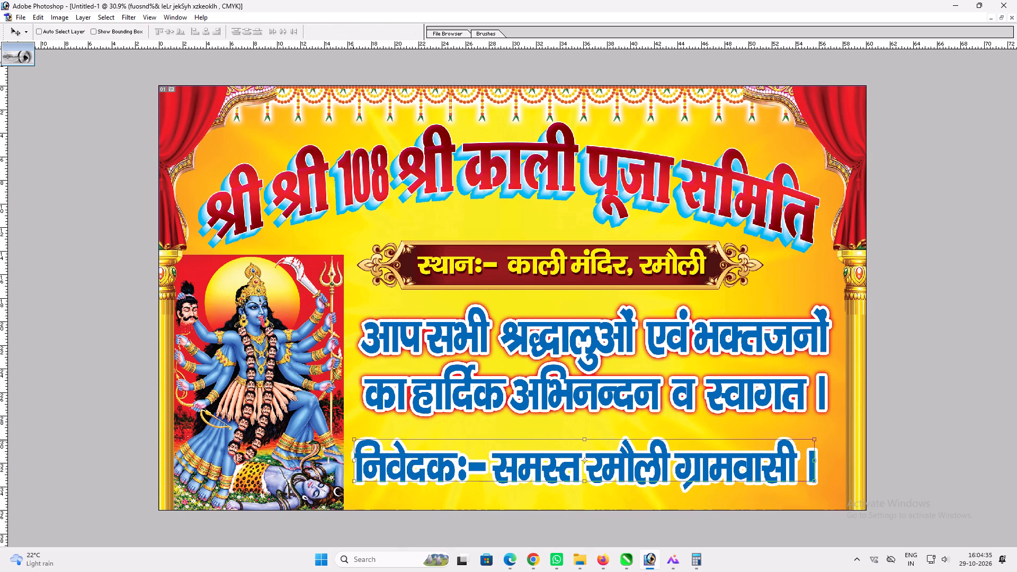
Move the निवेदक line slightly right, away from the Kali image and beneath the welcome text.
{"action": "key", "text": "v"}
{"action": "left_click_drag", "start_coordinate": [520, 467], "coordinate": [531, 469]}
{"action": "key", "text": "v"}
{"action": "left_click_drag", "start_coordinate": [570, 458], "coordinate": [578, 455]}
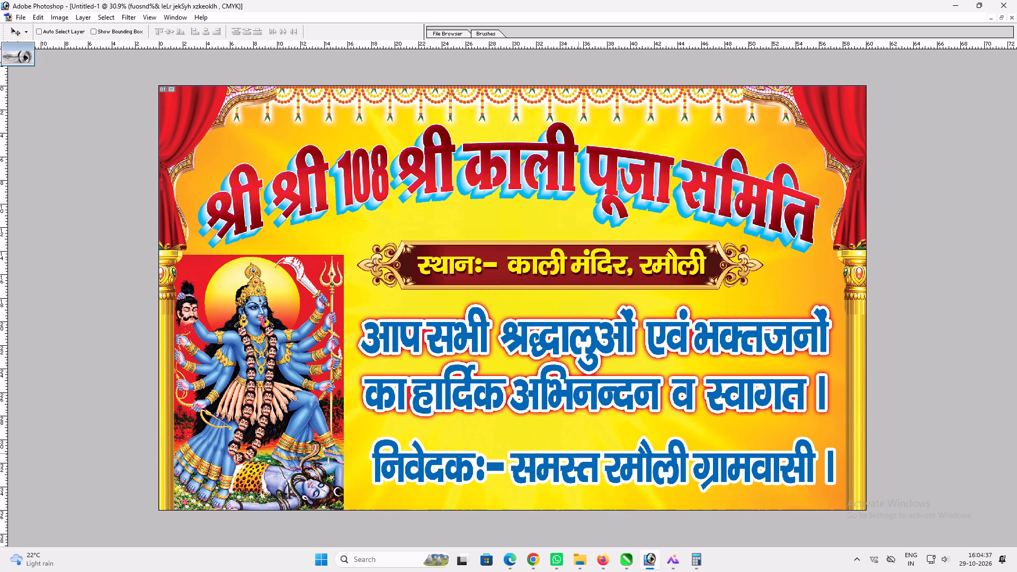
Switch to Chrome and search Google Images for "grass png".
{"action": "left_click", "coordinate": [534, 563]}
{"action": "left_click", "coordinate": [276, 83]}
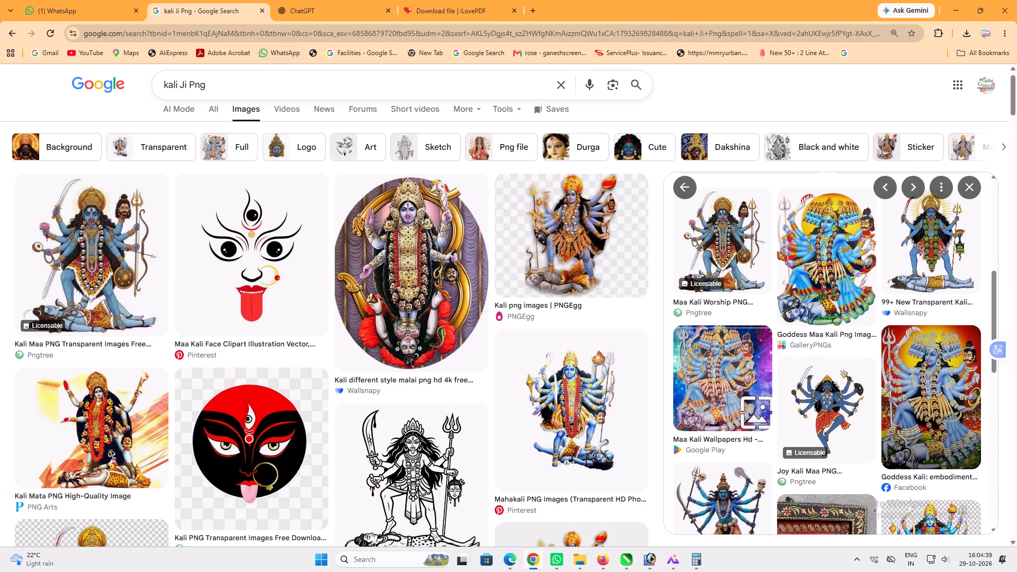
{"action": "key", "text": "ctrl+a"}
{"action": "type", "text": "gra"}
{"action": "key", "text": "BackSpace"}
{"action": "type", "text": "ass png"}
{"action": "key", "text": "space"}
{"action": "key", "text": "Return"}
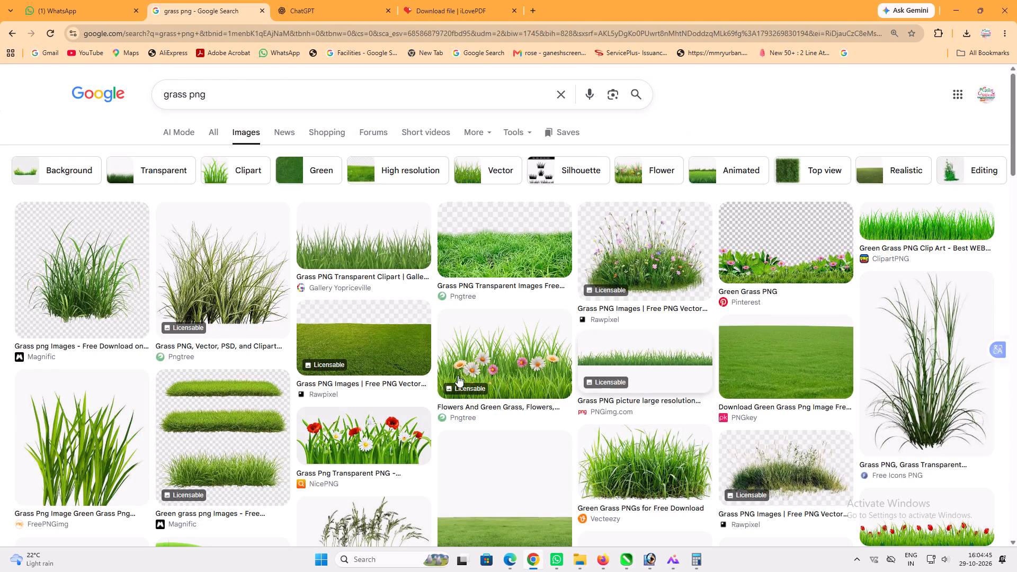
Copy the NicePNG grass picture with red poppies and white daisies and paste it into the Photoshop banner.
{"action": "left_click", "coordinate": [405, 412]}
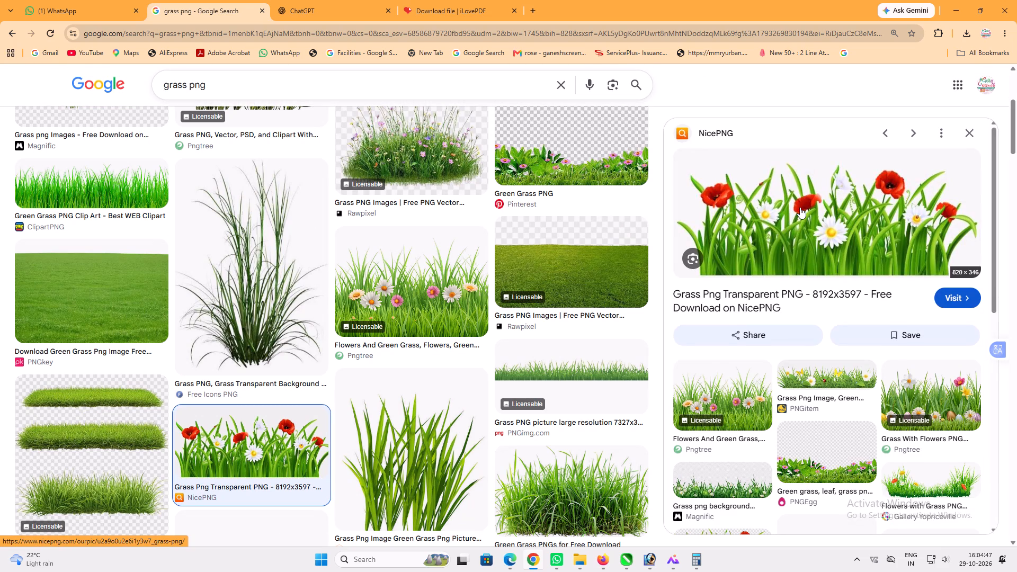
{"action": "right_click", "coordinate": [800, 207]}
{"action": "left_click", "coordinate": [861, 376]}
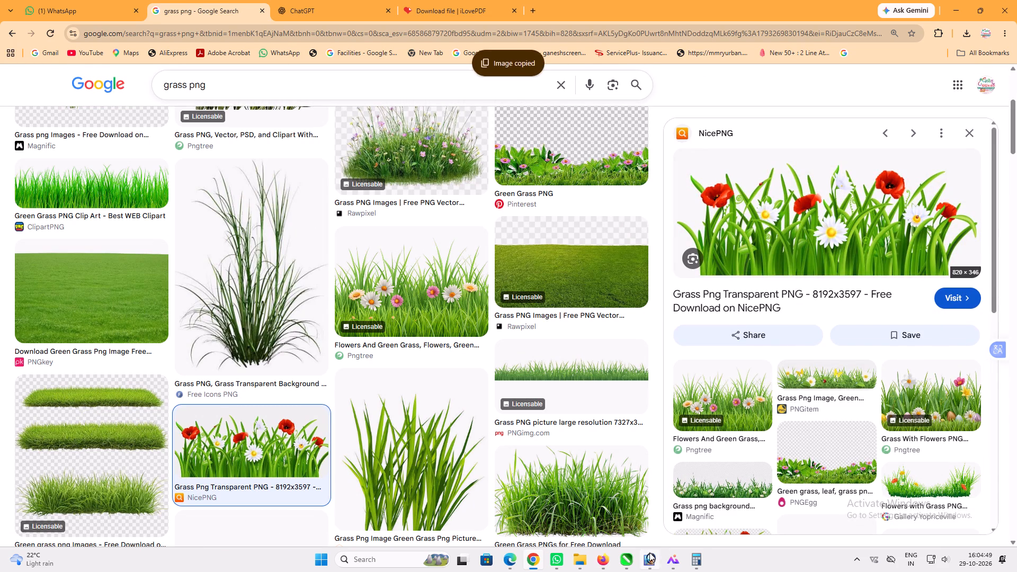
{"action": "left_click", "coordinate": [649, 552]}
{"action": "key", "text": "ctrl+v"}
Remove the white background around the pasted grass and flowers with the Magic Wand, and clear the selection.
{"action": "key", "text": "w"}
{"action": "left_click", "coordinate": [559, 279]}
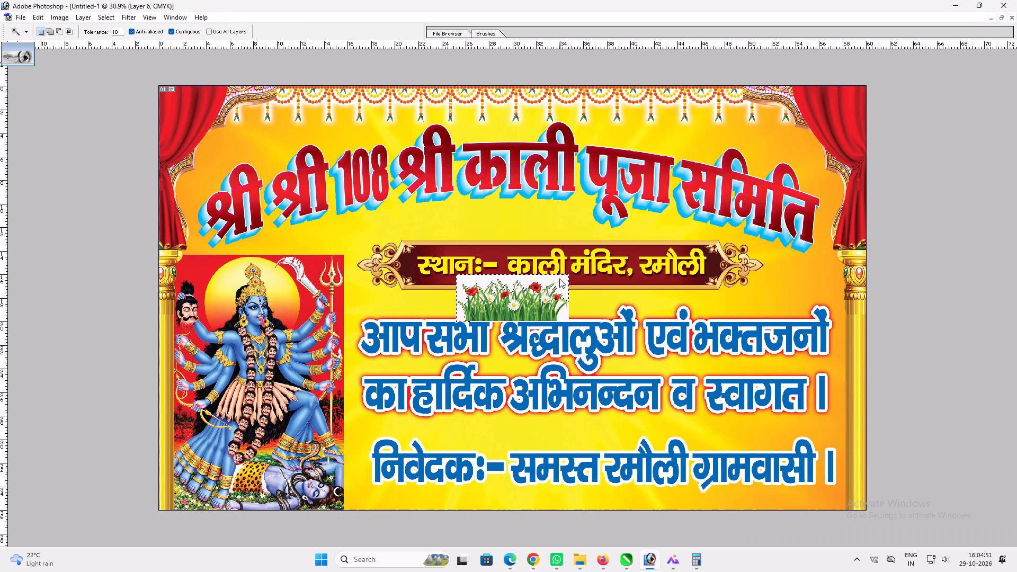
{"action": "key", "text": "Delete"}
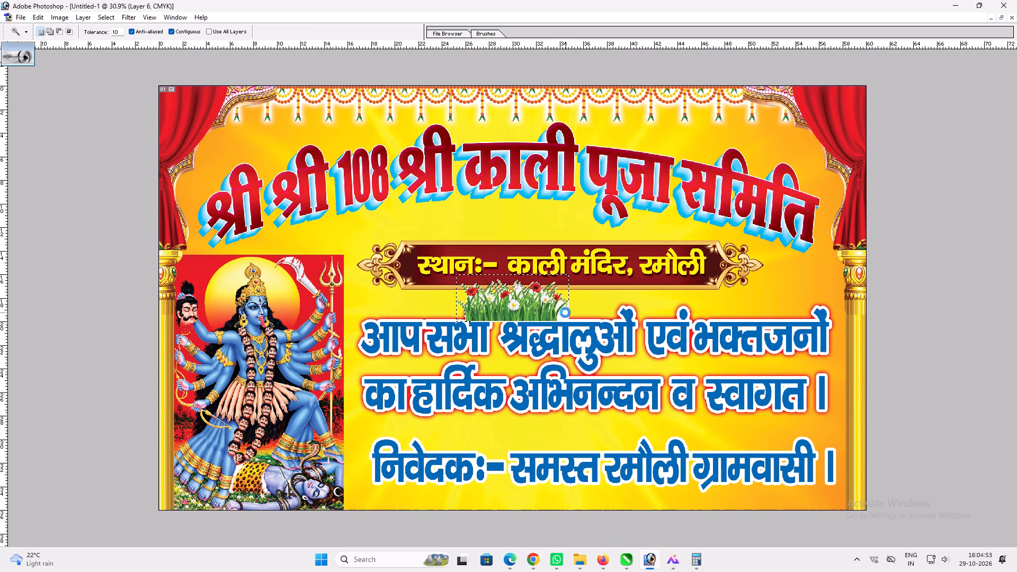
{"action": "left_click", "coordinate": [565, 312]}
{"action": "key", "text": "Delete"}
{"action": "left_click", "coordinate": [560, 300]}
{"action": "left_click", "coordinate": [560, 304]}
{"action": "key", "text": "Delete"}
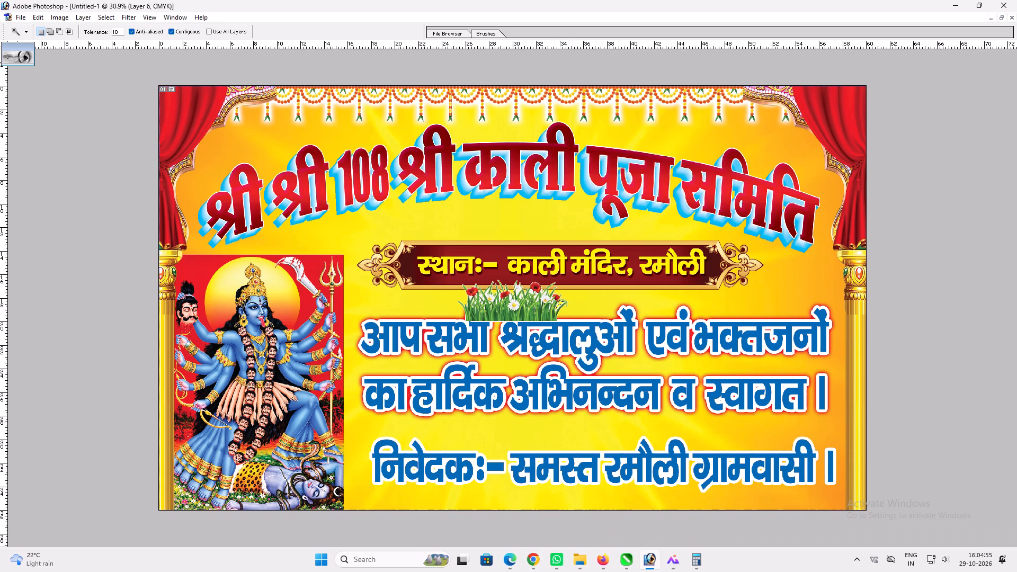
{"action": "key", "text": "ctrl+d"}
Bring the grass to the front and place it in the banner's lower-left corner over the Kali image.
{"action": "key", "text": "v"}
{"action": "left_click_drag", "start_coordinate": [553, 303], "coordinate": [361, 375]}
{"action": "key", "text": "ctrl+shift+bracketright"}
{"action": "type", "text": "vv"}
{"action": "left_click_drag", "start_coordinate": [357, 358], "coordinate": [240, 478]}
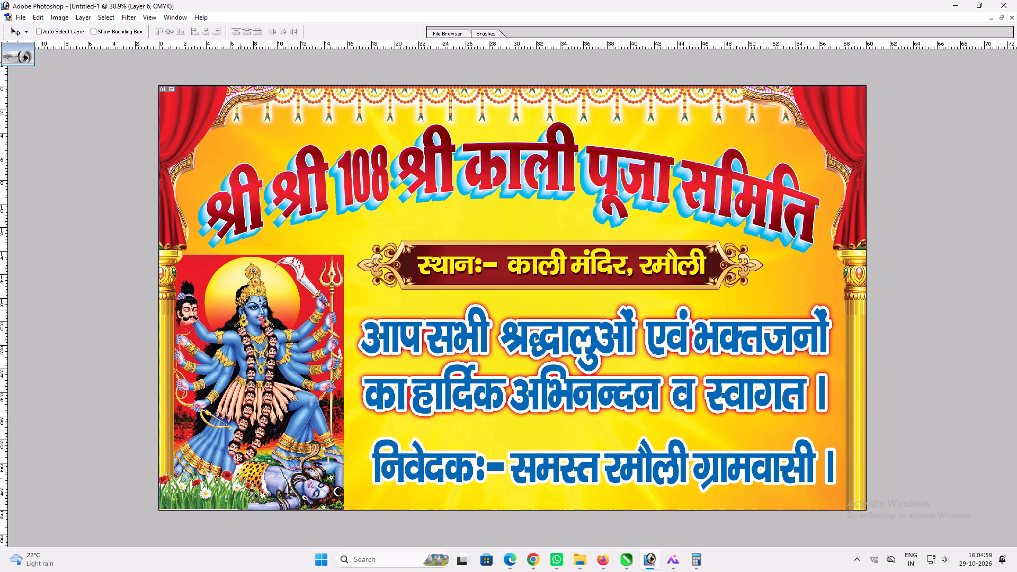
{"action": "left_click_drag", "start_coordinate": [240, 478], "coordinate": [239, 481]}
Duplicate the grass to the right along the bottom edge and merge the copy with the original.
{"action": "left_click_drag", "start_coordinate": [236, 495], "coordinate": [322, 512], "text": "alt+shift"}
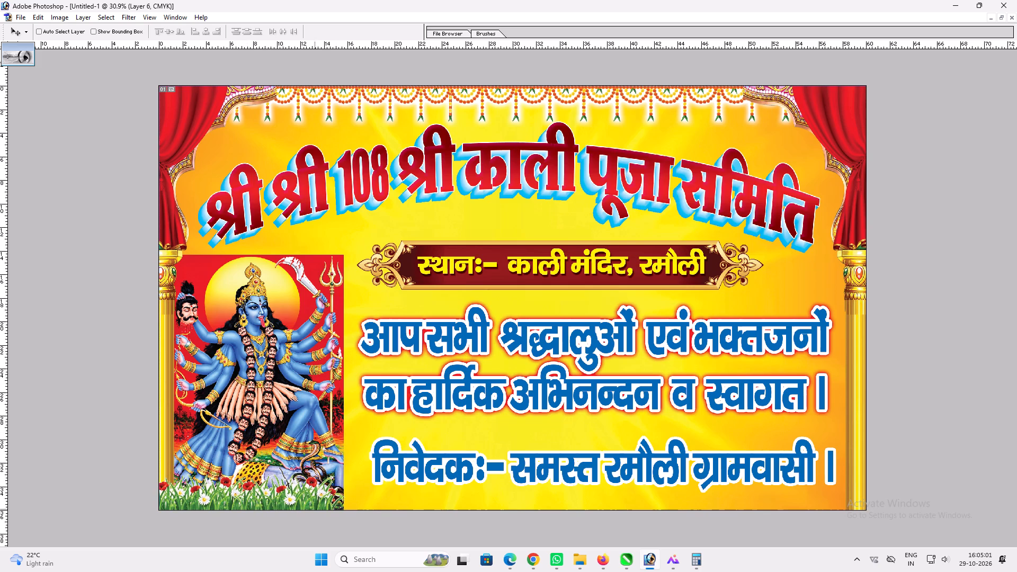
{"action": "left_click", "coordinate": [212, 495], "text": "ctrl+shift"}
{"action": "left_click_drag", "start_coordinate": [212, 494], "coordinate": [231, 498]}
{"action": "key", "text": "ctrl+z"}
{"action": "key", "text": "ctrl+e"}
Duplicate the merged grass strip, align the copy so it continues to about mid-banner, and merge both pieces.
{"action": "left_click_drag", "start_coordinate": [231, 498], "coordinate": [286, 501], "text": "alt+shift"}
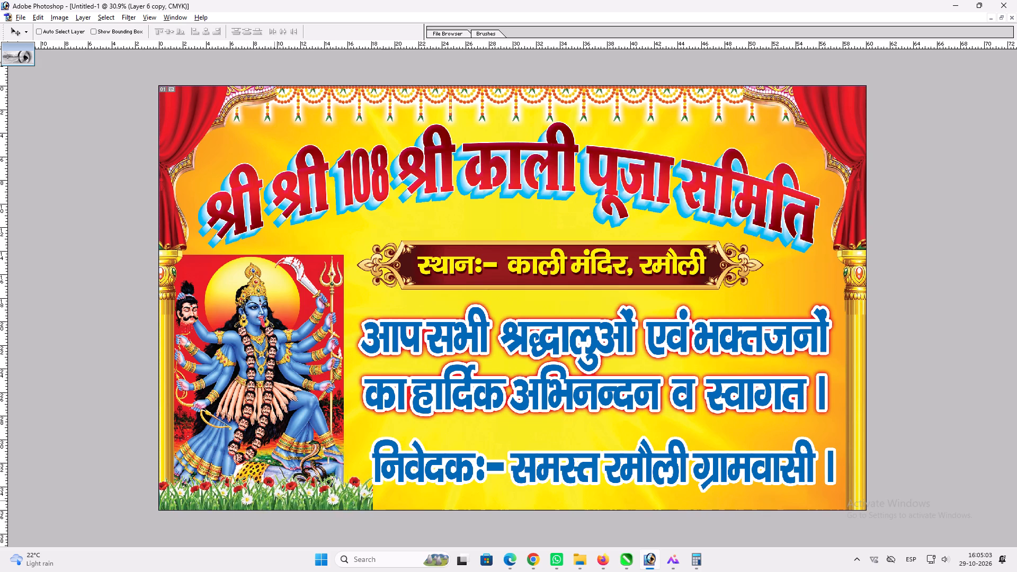
{"action": "left_click_drag", "start_coordinate": [286, 501], "coordinate": [378, 504], "text": "alt+shift"}
{"action": "left_click_drag", "start_coordinate": [334, 499], "coordinate": [345, 499], "text": "shift"}
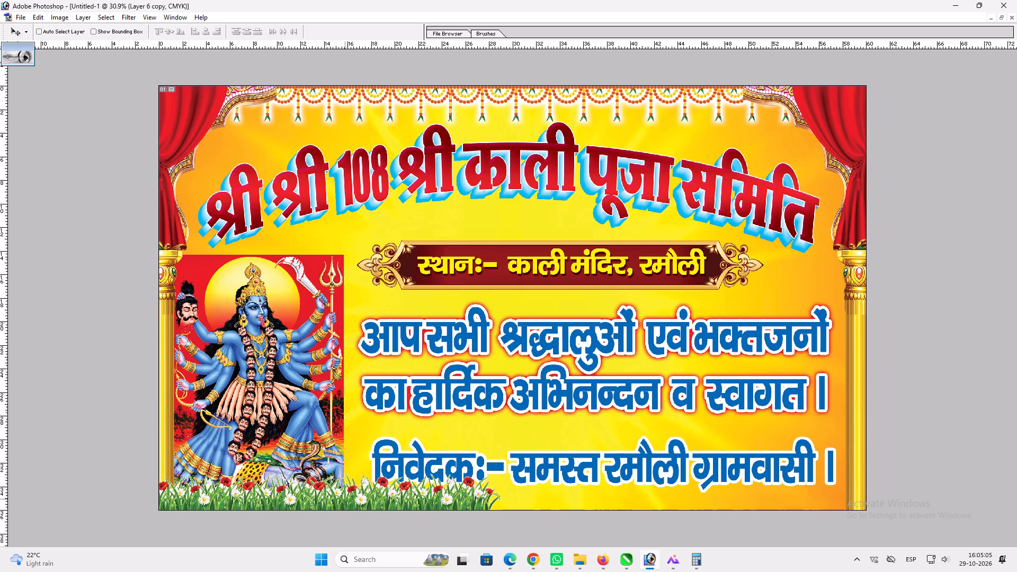
{"action": "left_click_drag", "start_coordinate": [325, 500], "coordinate": [335, 499], "text": "shift"}
{"action": "left_click", "coordinate": [282, 497], "text": "ctrl+shift"}
{"action": "left_click_drag", "start_coordinate": [285, 497], "coordinate": [306, 498]}
{"action": "left_click", "coordinate": [301, 501]}
{"action": "left_click_drag", "start_coordinate": [301, 502], "coordinate": [316, 503]}
{"action": "key", "text": "ctrl+z"}
{"action": "key", "text": "ctrl+e"}
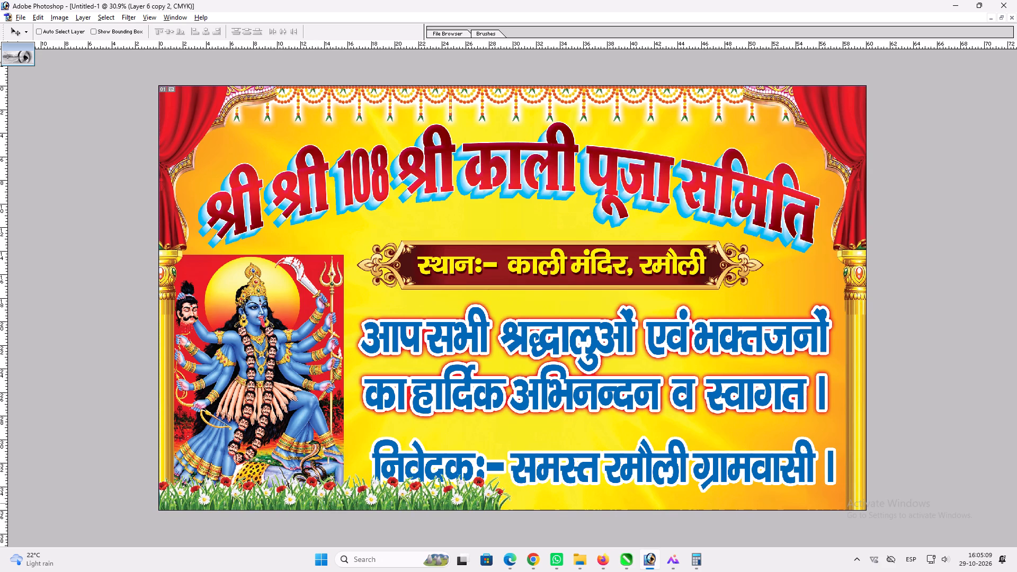
Duplicate the grass strip across the remaining bottom edge towards the right pillar and merge the two.
{"action": "left_click_drag", "start_coordinate": [304, 502], "coordinate": [639, 498], "text": "alt+shift"}
{"action": "left_click", "coordinate": [430, 497], "text": "ctrl+shift"}
{"action": "left_click_drag", "start_coordinate": [432, 497], "coordinate": [456, 503]}
{"action": "key", "text": "ctrl+z"}
{"action": "key", "text": "ctrl+e"}
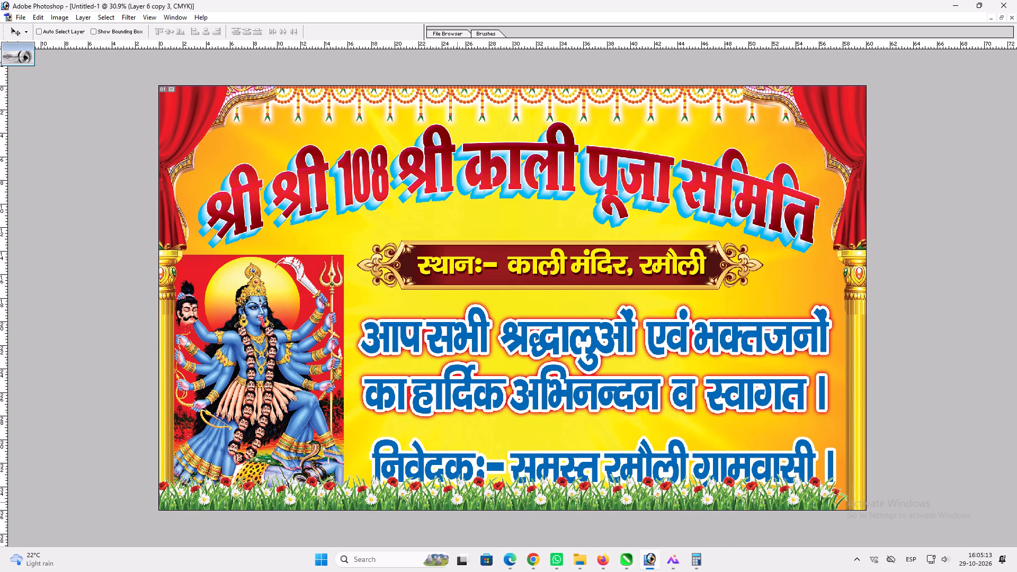
Stretch the merged grass strip rightward so it spans the full width of the banner.
{"action": "key", "text": "ctrl+t"}
{"action": "left_click_drag", "start_coordinate": [852, 491], "coordinate": [877, 493], "text": "shift"}
{"action": "key", "text": "shift+Return"}
{"action": "key", "text": "v"}
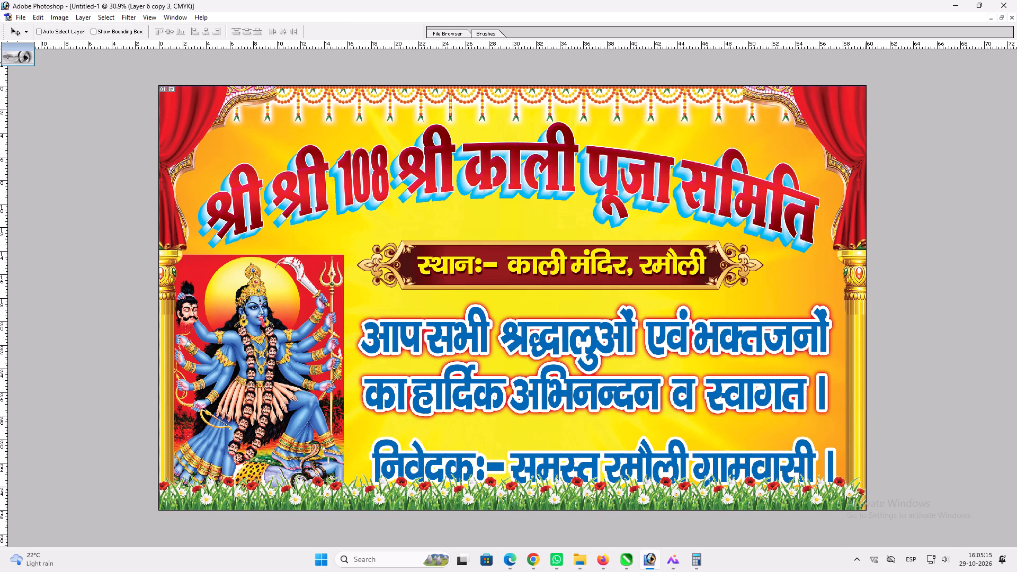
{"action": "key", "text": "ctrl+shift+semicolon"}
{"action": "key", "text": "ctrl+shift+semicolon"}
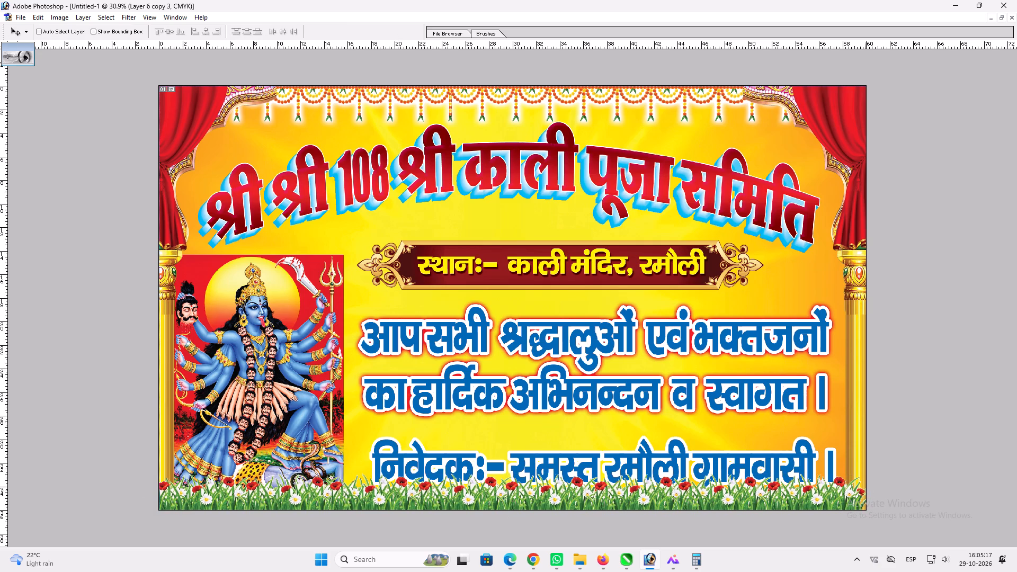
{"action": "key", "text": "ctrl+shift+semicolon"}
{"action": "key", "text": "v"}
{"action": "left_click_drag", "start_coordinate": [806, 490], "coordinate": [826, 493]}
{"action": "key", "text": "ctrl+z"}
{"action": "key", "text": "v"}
Switch the keyboard layout to English (United States).
{"action": "left_click", "coordinate": [911, 558]}
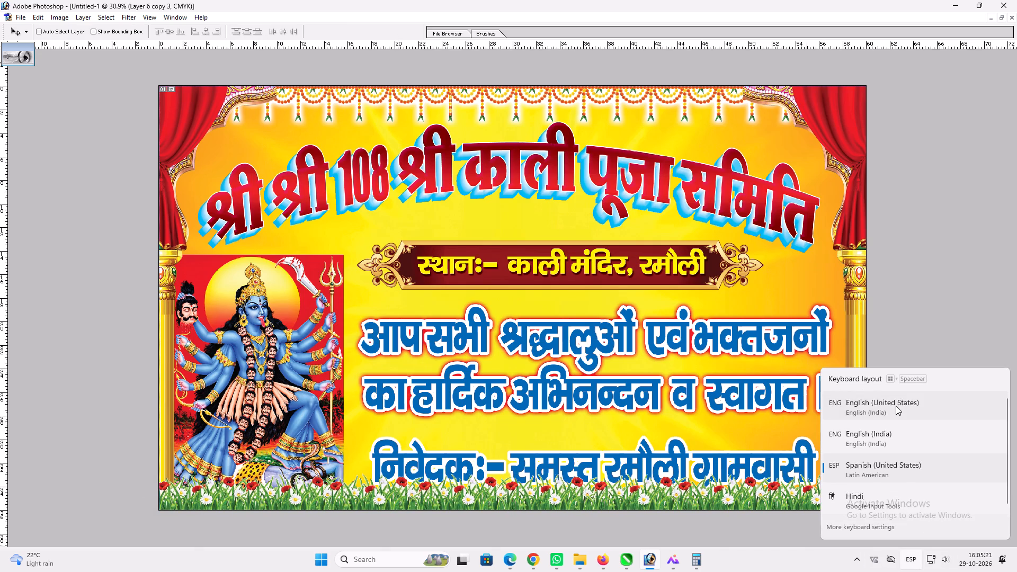
{"action": "left_click", "coordinate": [895, 406]}
Restack the grass strip so it lies behind the निवेदक line but in front of the Kali image.
{"action": "key", "text": "ctrl+shift+bracketleft"}
{"action": "key", "text": "ctrl+shift+bracketleft"}
{"action": "key", "text": "ctrl+bracketright"}
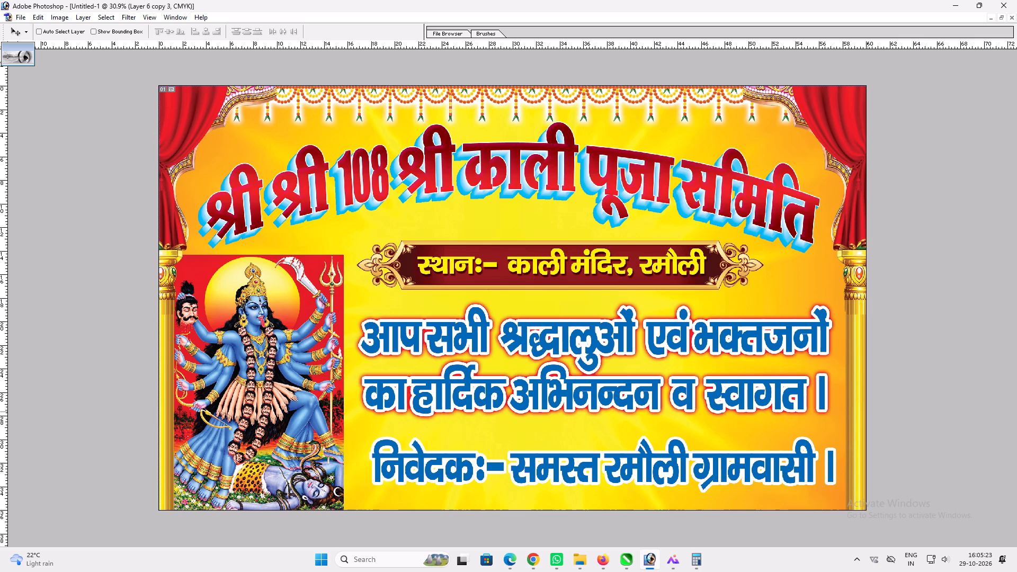
{"action": "key", "text": "ctrl+bracketright"}
{"action": "key", "text": "ctrl+bracketright"}
{"action": "key", "text": "ctrl+bracketright"}
{"action": "key", "text": "ctrl+bracketright"}
{"action": "key", "text": "ctrl+bracketright"}
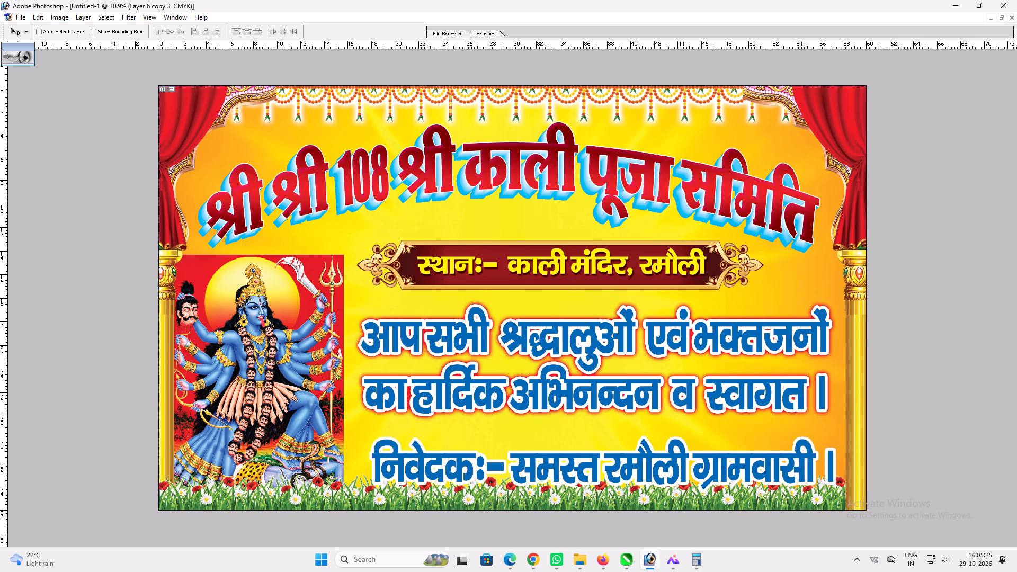
{"action": "key", "text": "ctrl+bracketleft"}
{"action": "key", "text": "ctrl+bracketleft"}
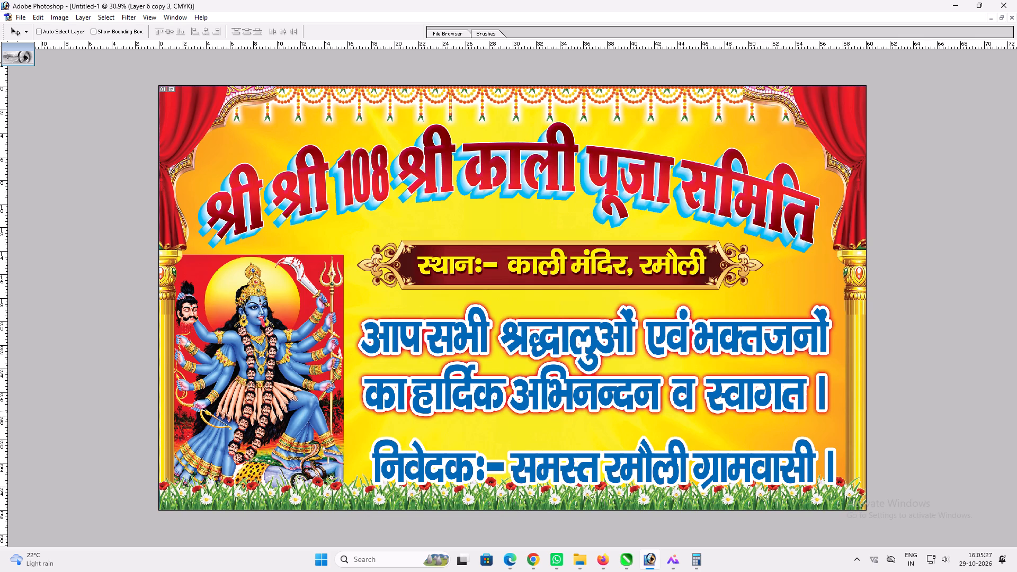
{"action": "key", "text": "ctrl+bracketleft"}
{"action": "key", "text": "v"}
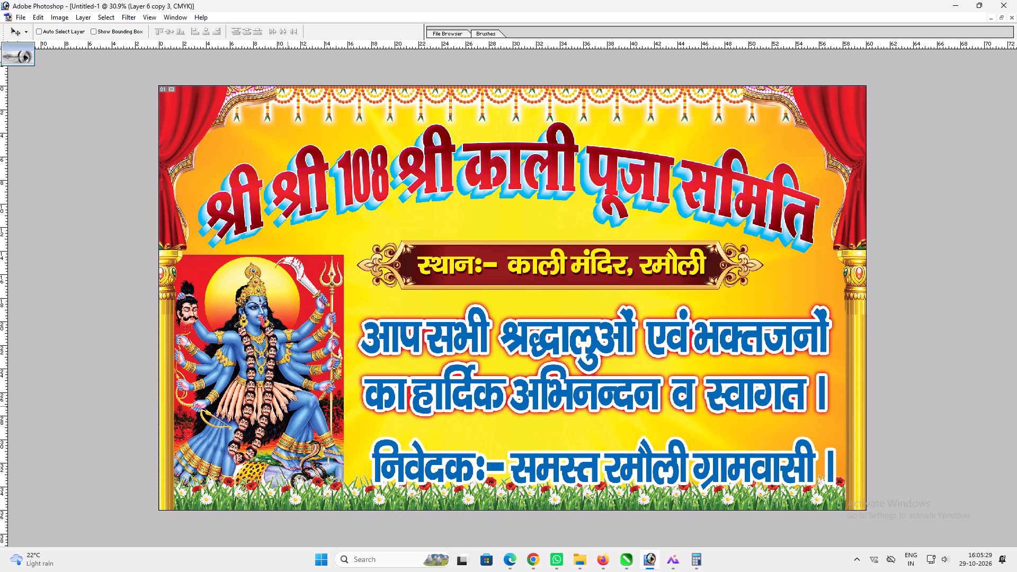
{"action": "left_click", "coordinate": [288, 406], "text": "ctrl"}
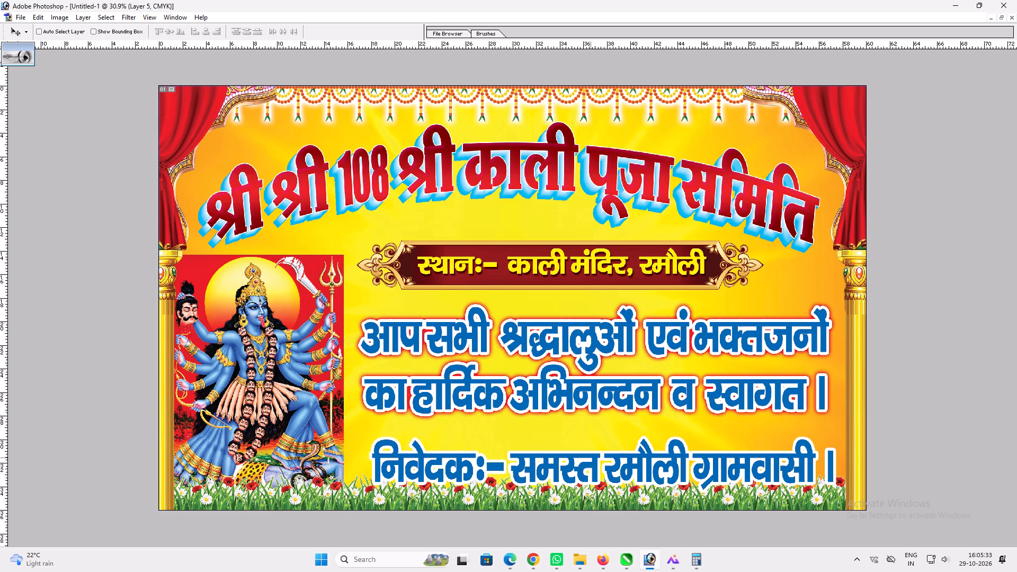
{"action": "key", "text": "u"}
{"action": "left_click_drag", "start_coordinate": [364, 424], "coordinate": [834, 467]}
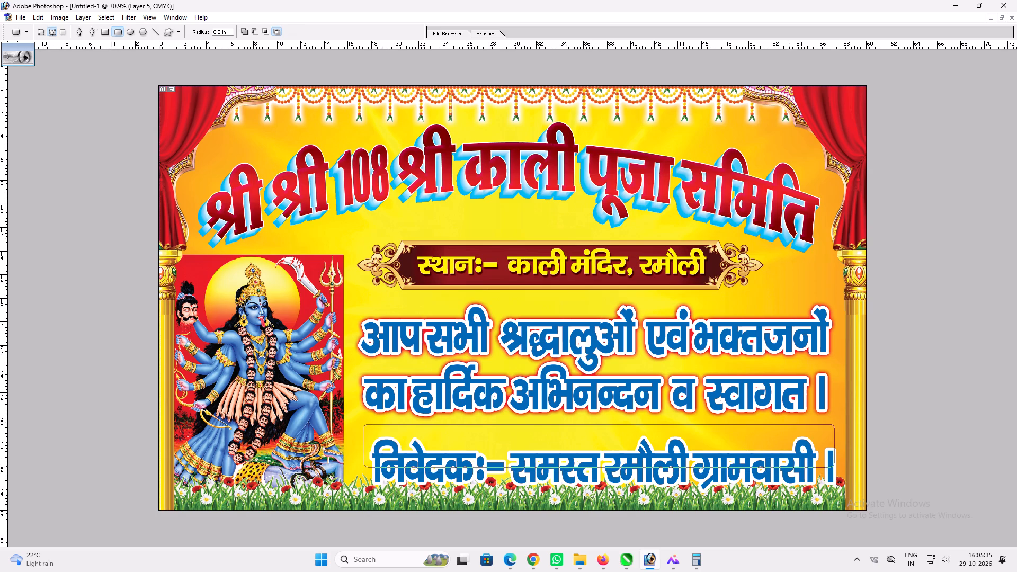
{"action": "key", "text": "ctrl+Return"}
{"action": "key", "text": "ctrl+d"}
Draw a rounded rectangle with a 0.6 in radius around the निवेदक line and convert it to a selection.
{"action": "left_click_drag", "start_coordinate": [227, 29], "coordinate": [110, 13]}
{"action": "key", "text": "0"}
{"action": "type", "text": ".6"}
{"action": "left_click_drag", "start_coordinate": [368, 427], "coordinate": [758, 468]}
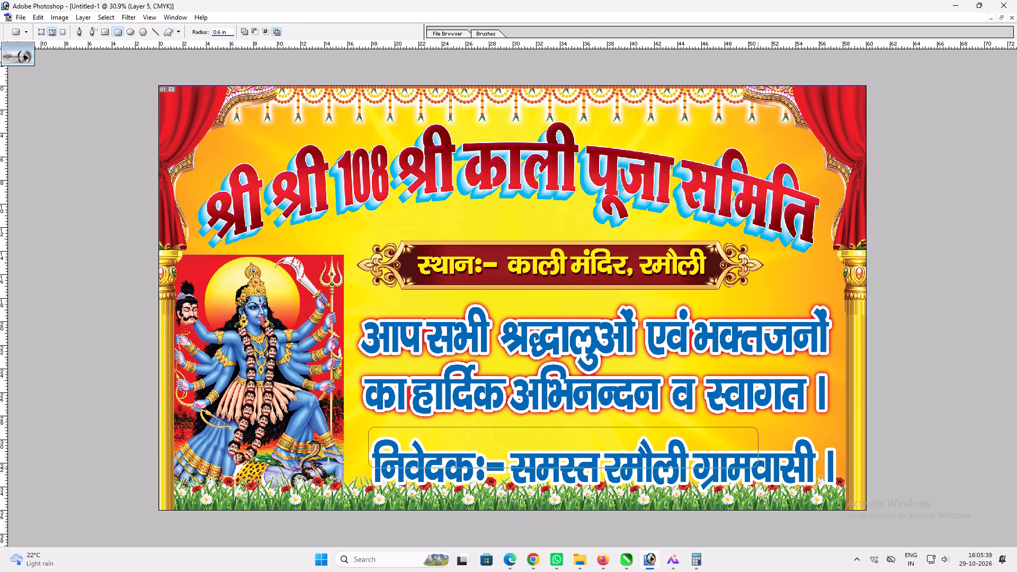
{"action": "left_click_drag", "start_coordinate": [758, 468], "coordinate": [830, 478]}
{"action": "key", "text": "ctrl+Return"}
Copy the selected area of the Background layer to a new layer and bring that plate to the front.
{"action": "key", "text": "v"}
{"action": "key", "text": "v"}
{"action": "right_click", "coordinate": [576, 385]}
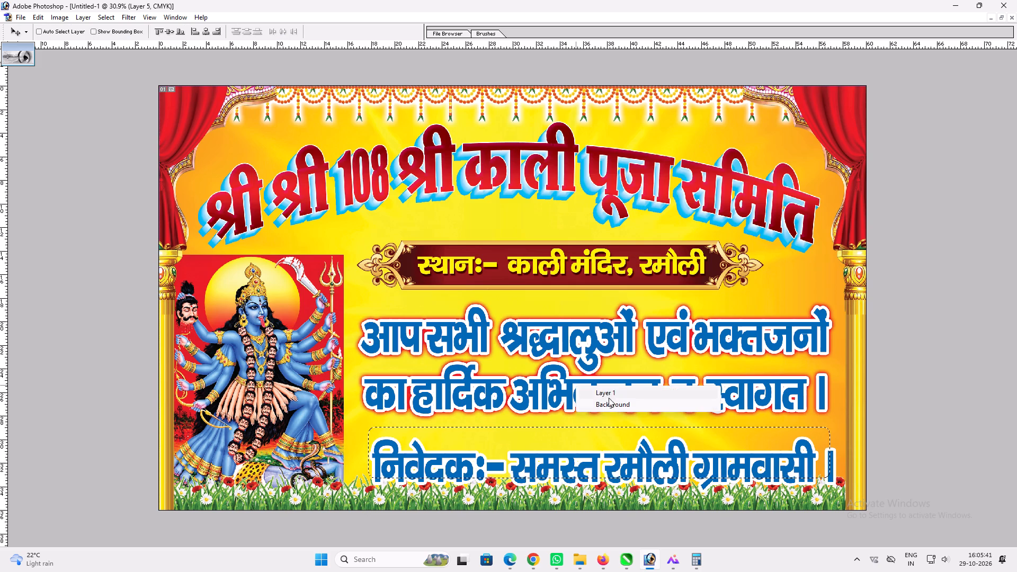
{"action": "left_click", "coordinate": [610, 400]}
{"action": "key", "text": "ctrl+c"}
{"action": "key", "text": "ctrl+v"}
{"action": "key", "text": "ctrl+shift+bracketright"}
Give the rounded plate a red Color Overlay and a thicker white outside Stroke.
{"action": "key", "text": "alt+l"}
{"action": "key", "text": "alt+y"}
{"action": "key", "text": "n"}
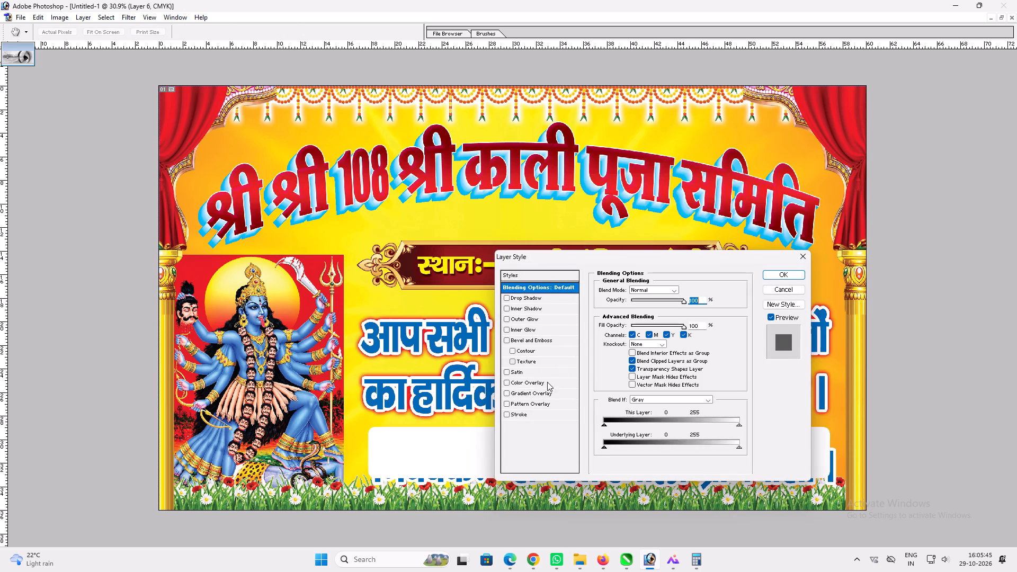
{"action": "left_click", "coordinate": [547, 382]}
{"action": "left_click", "coordinate": [528, 415]}
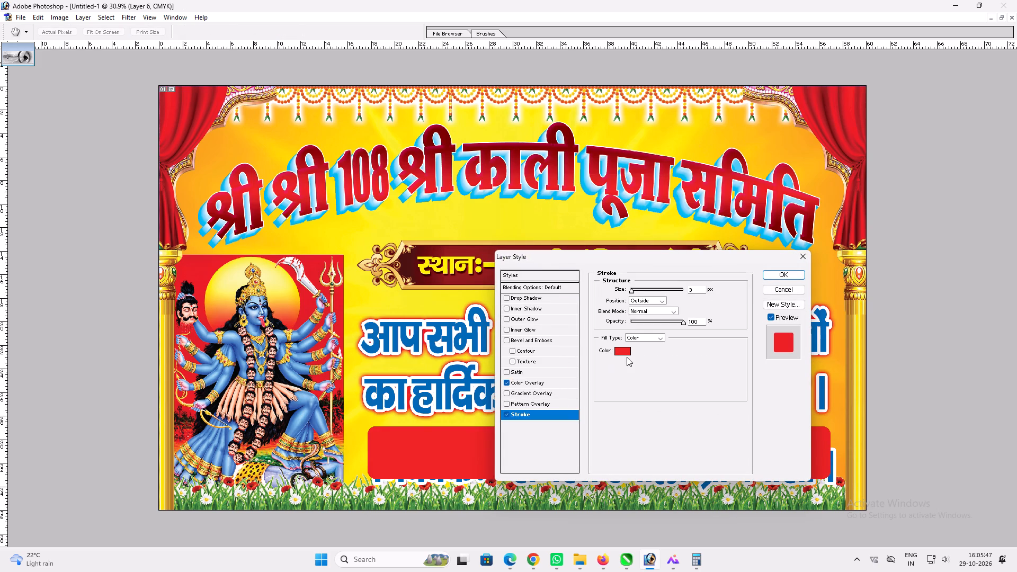
{"action": "left_click", "coordinate": [627, 357]}
{"action": "left_click", "coordinate": [626, 353]}
{"action": "left_click_drag", "start_coordinate": [439, 325], "coordinate": [266, 139]}
{"action": "key", "text": "Return"}
{"action": "scroll", "coordinate": [644, 383], "scroll_direction": "up", "scroll_amount": 5}
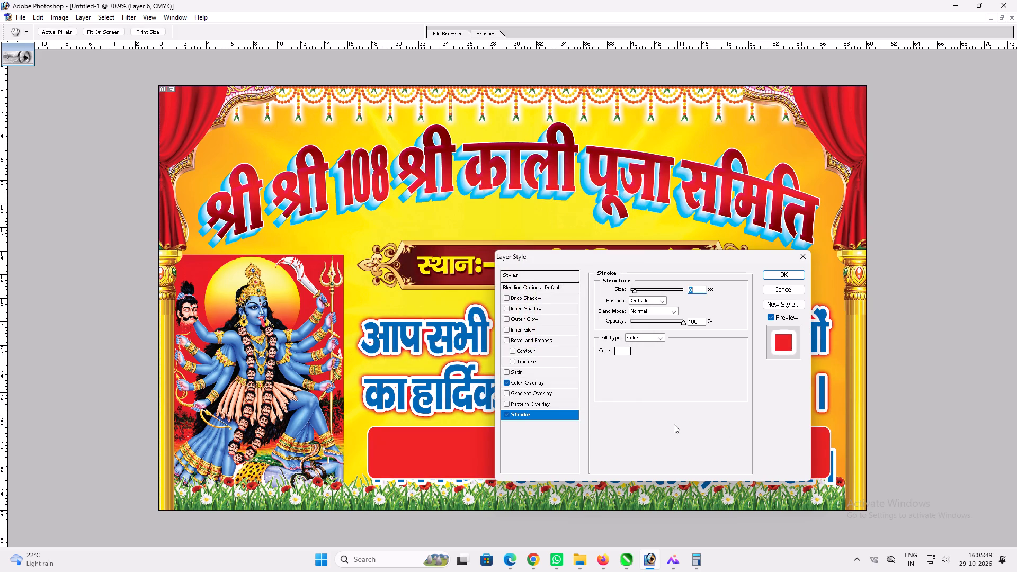
{"action": "scroll", "coordinate": [674, 424], "scroll_direction": "up", "scroll_amount": 1}
{"action": "key", "text": "Return"}
Select the निवेदक text line and bring it in front of the red plate.
{"action": "key", "text": "v"}
{"action": "left_click", "coordinate": [646, 437]}
{"action": "key", "text": "t"}
{"action": "left_click", "coordinate": [621, 451]}
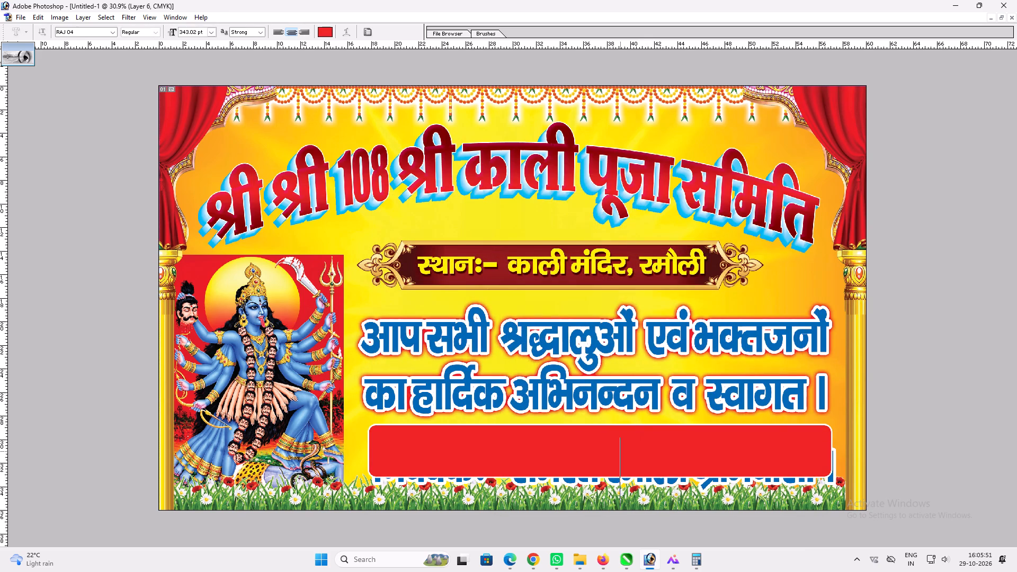
{"action": "key", "text": "Return"}
{"action": "key", "text": "ctrl+shift+bracketright"}
{"action": "key", "text": "v"}
Clear the layer style from the निवेदक text.
{"action": "key", "text": "alt+l"}
{"action": "key", "text": "alt+y"}
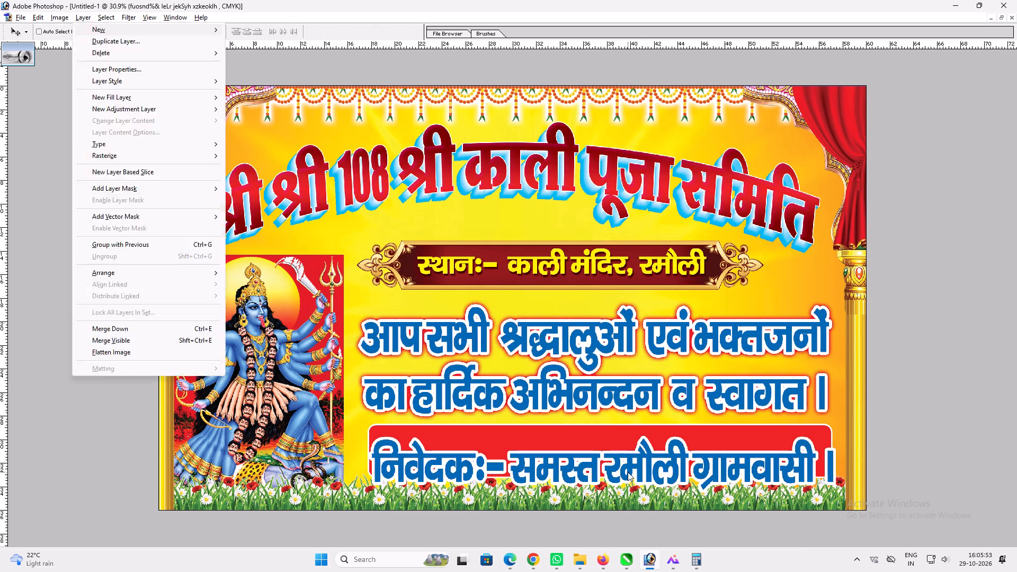
{"action": "key", "text": "alt+k"}
Apply a white Color Overlay to the निवेदक text.
{"action": "key", "text": "alt+l"}
{"action": "key", "text": "alt+y"}
{"action": "key", "text": "n"}
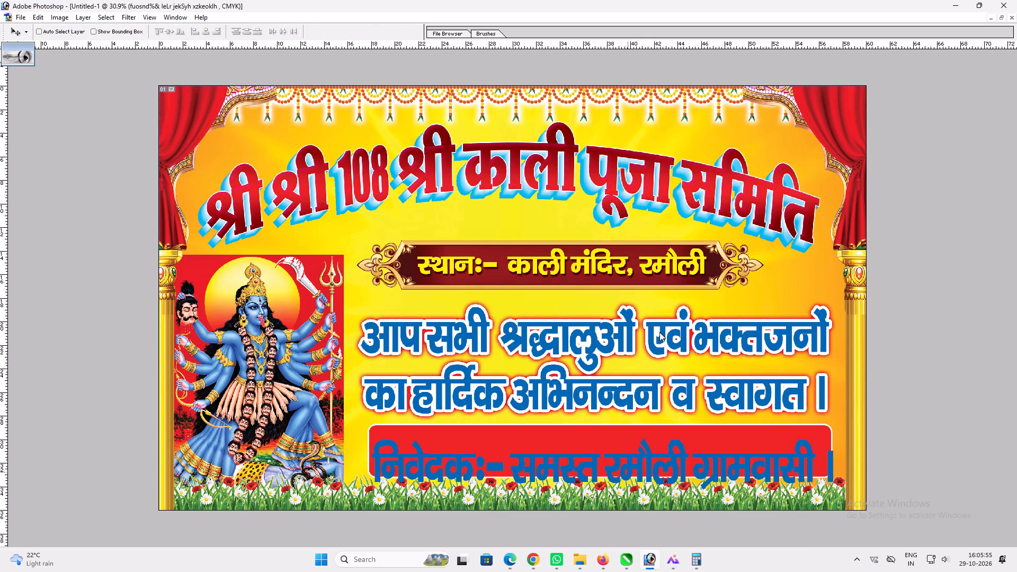
{"action": "left_click", "coordinate": [547, 385]}
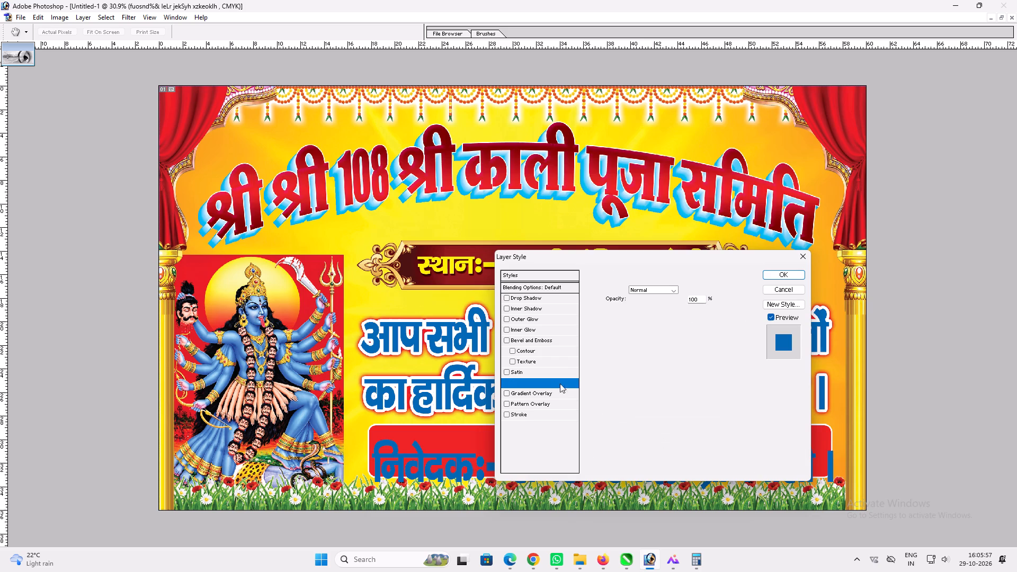
{"action": "left_click", "coordinate": [691, 288]}
{"action": "left_click_drag", "start_coordinate": [447, 289], "coordinate": [330, 125]}
{"action": "key", "text": "Return"}
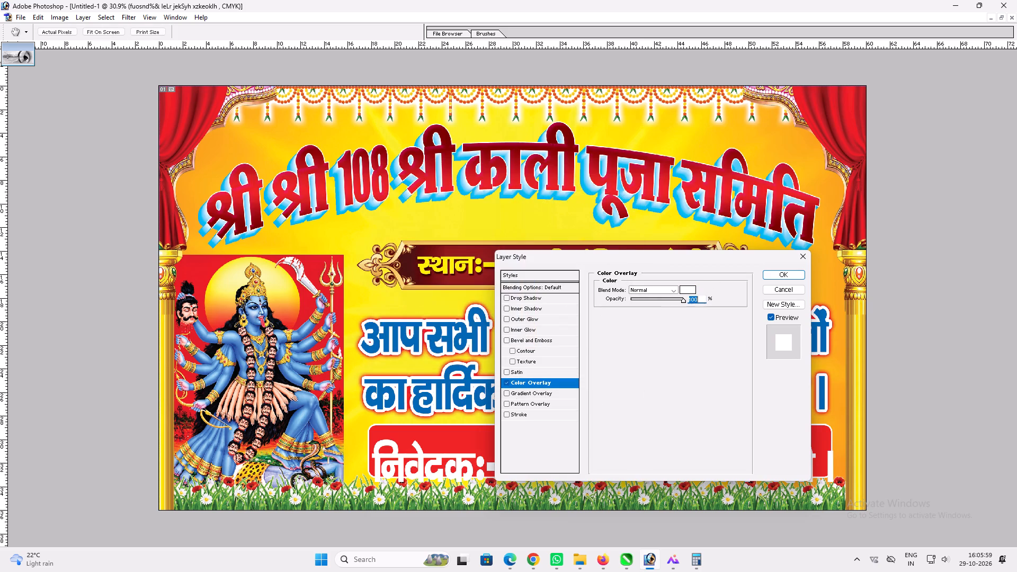
Add a Drop Shadow at 100% opacity to the निवेदक text.
{"action": "left_click", "coordinate": [538, 296]}
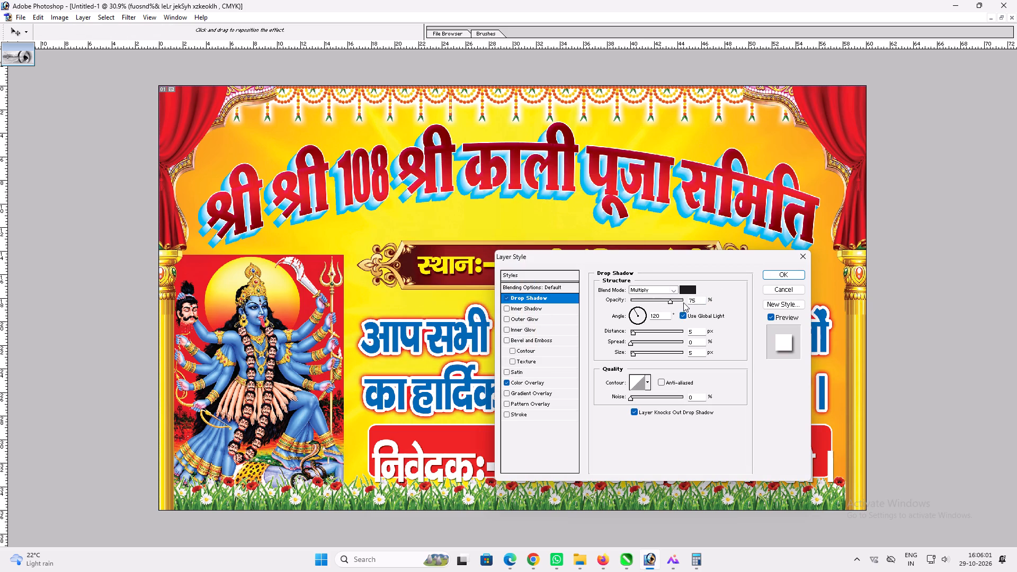
{"action": "left_click_drag", "start_coordinate": [672, 302], "coordinate": [705, 299]}
{"action": "left_click_drag", "start_coordinate": [637, 357], "coordinate": [627, 356]}
{"action": "left_click", "coordinate": [635, 334]}
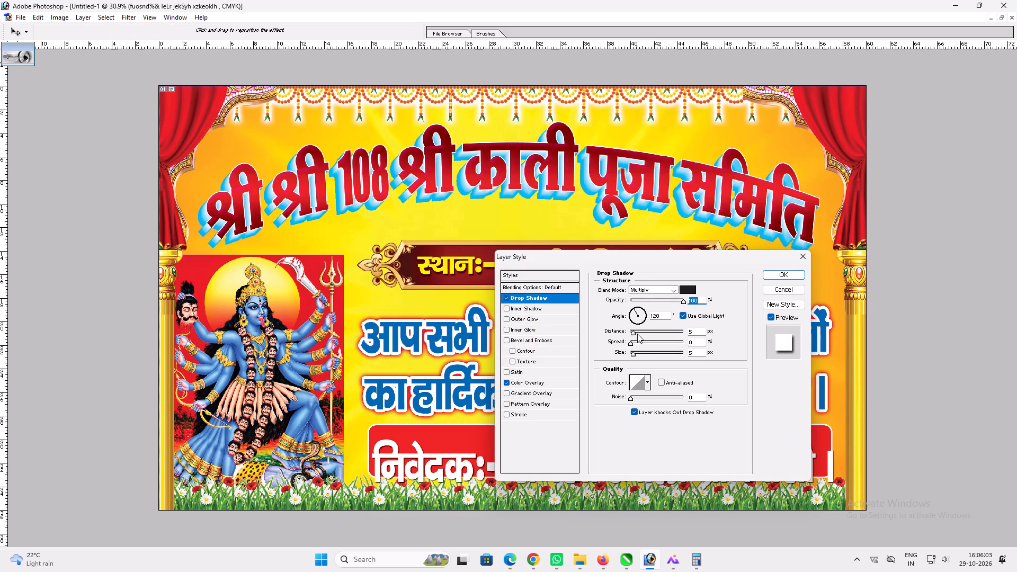
{"action": "key", "text": "Return"}
Scale the निवेदक text down to about 92.5% and position it within the red plate.
{"action": "key", "text": "v"}
{"action": "left_click_drag", "start_coordinate": [644, 478], "coordinate": [640, 464]}
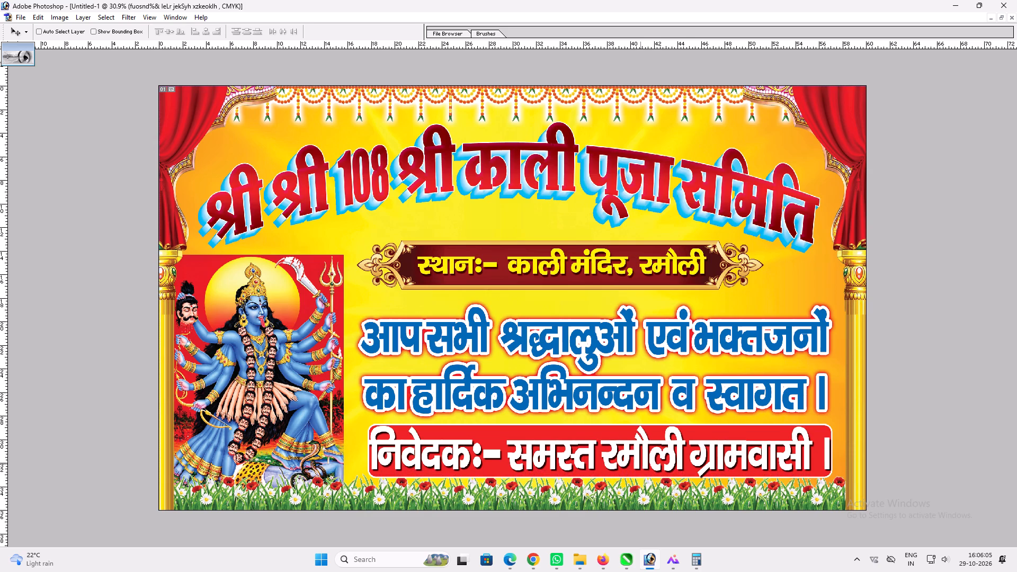
{"action": "left_click_drag", "start_coordinate": [640, 464], "coordinate": [643, 464]}
{"action": "key", "text": "ctrl+t"}
{"action": "left_click_drag", "start_coordinate": [831, 421], "coordinate": [814, 427], "text": "alt+shift"}
{"action": "left_click_drag", "start_coordinate": [790, 428], "coordinate": [789, 429], "text": "shift"}
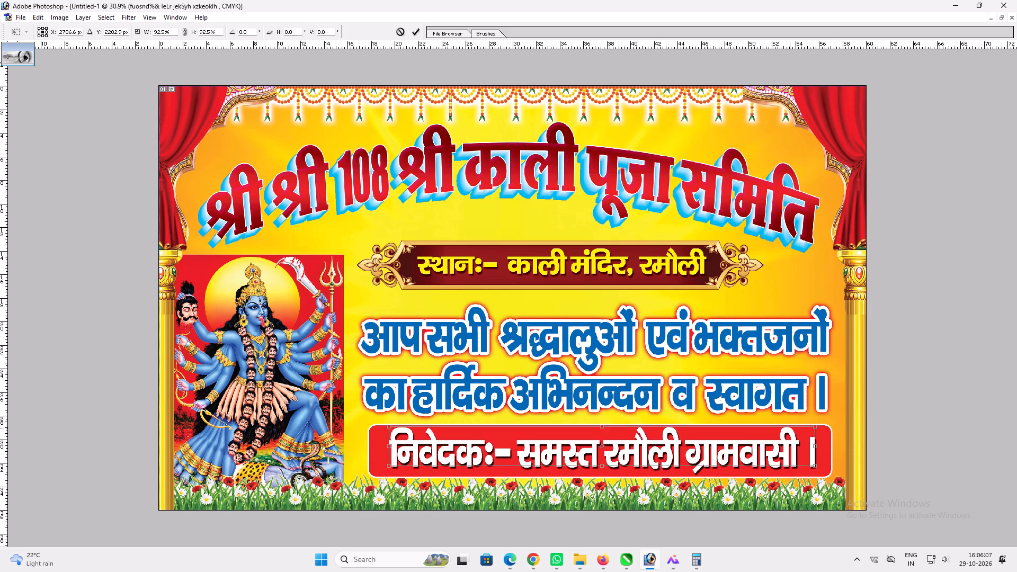
{"action": "left_click_drag", "start_coordinate": [789, 429], "coordinate": [785, 432], "text": "shift"}
{"action": "key", "text": "shift+Return"}
{"action": "key", "text": "v"}
{"action": "left_click_drag", "start_coordinate": [753, 450], "coordinate": [744, 450]}
Enlarge the निवेदक text slightly so it fills the red plate's width, and nudge it up.
{"action": "key", "text": "ctrl+t"}
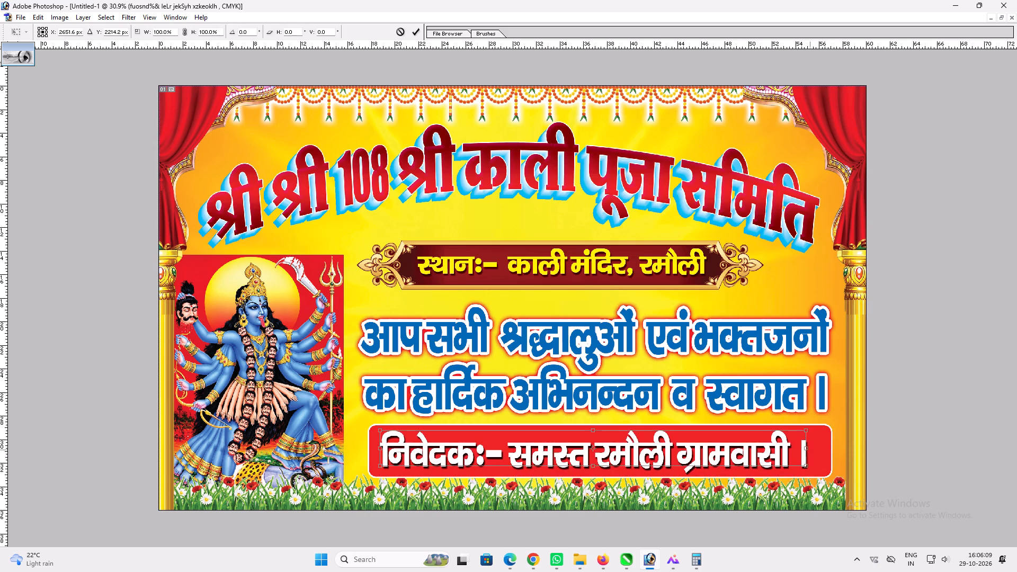
{"action": "left_click_drag", "start_coordinate": [810, 450], "coordinate": [826, 446], "text": "shift"}
{"action": "key", "text": "shift+Return"}
{"action": "key", "text": "v"}
{"action": "key", "text": "Up"}
{"action": "key", "text": "Up"}
{"action": "type", "text": "vv"}
Stretch the two-line welcome text slightly taller towards the venue plate.
{"action": "left_click", "coordinate": [746, 345], "text": "ctrl"}
{"action": "key", "text": "ctrl+t"}
{"action": "left_click_drag", "start_coordinate": [717, 306], "coordinate": [719, 301], "text": "shift"}
{"action": "key", "text": "shift+Return"}
{"action": "key", "text": "v"}
{"action": "key", "text": "v"}
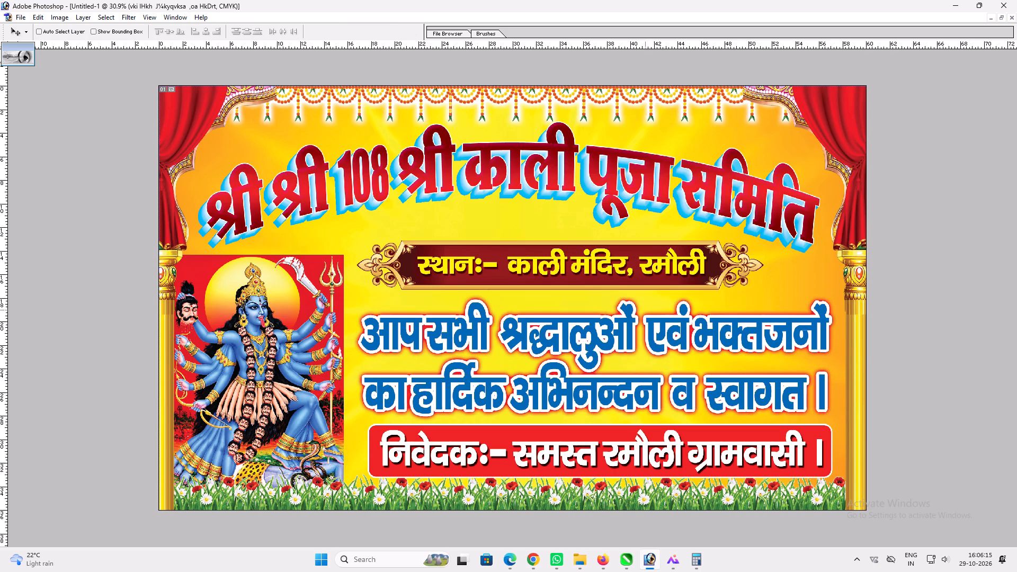
Erase the upper inner ends of the arch ornaments in the banner's two top corners.
{"action": "left_click", "coordinate": [274, 90], "text": "ctrl"}
{"action": "key", "text": "e"}
{"action": "left_click_drag", "start_coordinate": [272, 84], "coordinate": [273, 99]}
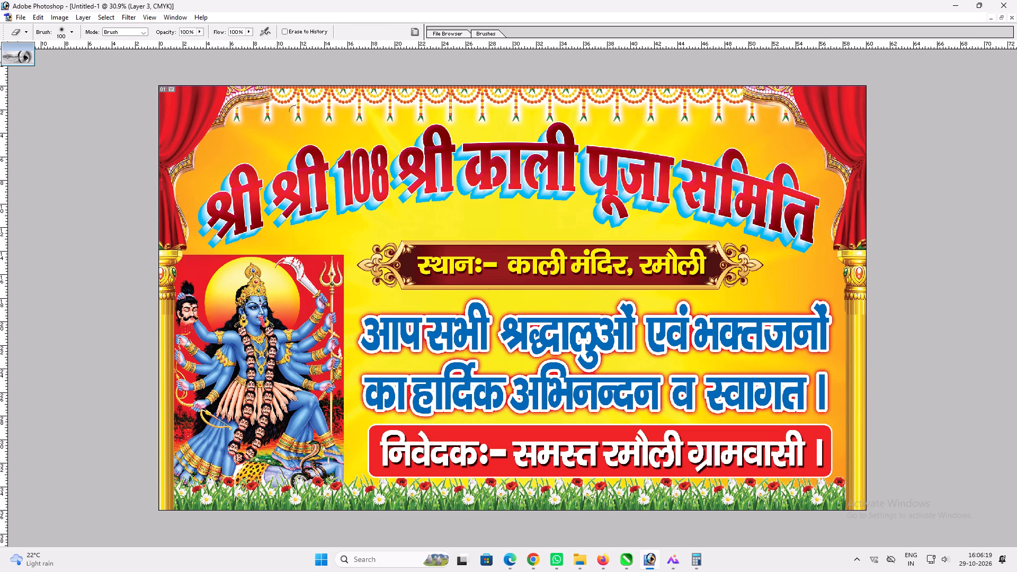
{"action": "key", "text": "v"}
{"action": "left_click", "coordinate": [756, 91], "text": "ctrl"}
{"action": "key", "text": "e"}
{"action": "left_click_drag", "start_coordinate": [744, 92], "coordinate": [752, 100]}
{"action": "key", "text": "v"}
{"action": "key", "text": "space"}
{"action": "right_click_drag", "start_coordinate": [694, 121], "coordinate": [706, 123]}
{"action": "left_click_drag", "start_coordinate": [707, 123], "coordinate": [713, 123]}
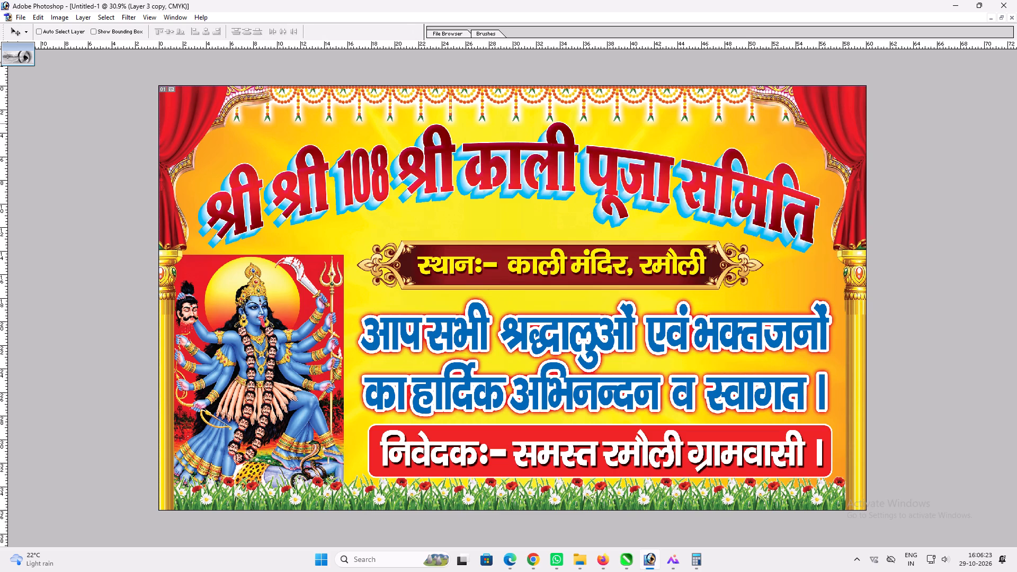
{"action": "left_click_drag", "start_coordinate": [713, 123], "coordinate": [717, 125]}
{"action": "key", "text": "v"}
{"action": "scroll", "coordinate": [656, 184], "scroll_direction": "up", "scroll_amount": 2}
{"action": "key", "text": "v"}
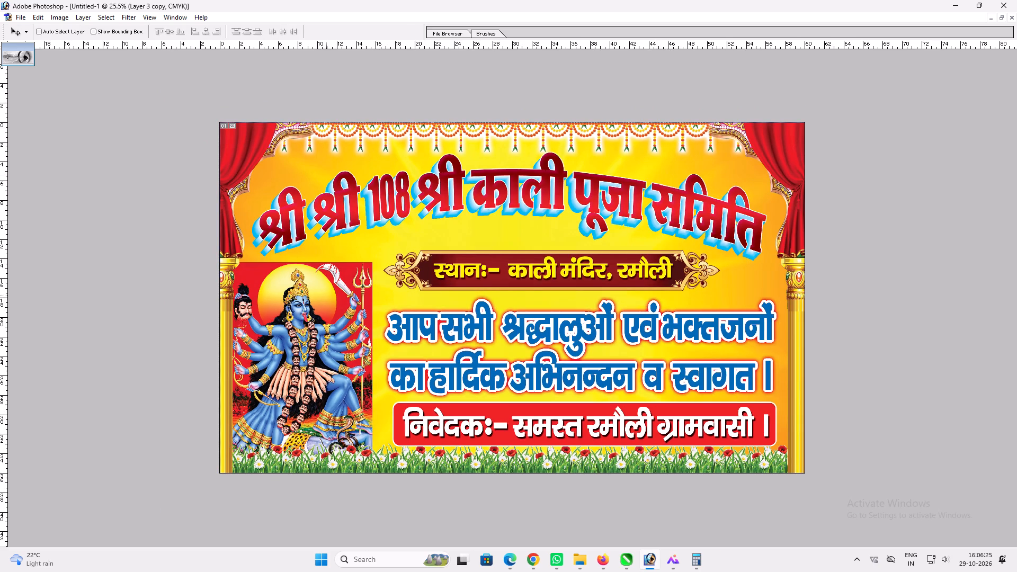
Save the banner as a layered TIFF named "Kali Pooja 5x3 = 1 pc" in the 29.10.2026 folder.
{"action": "key", "text": "ctrl+shift+s"}
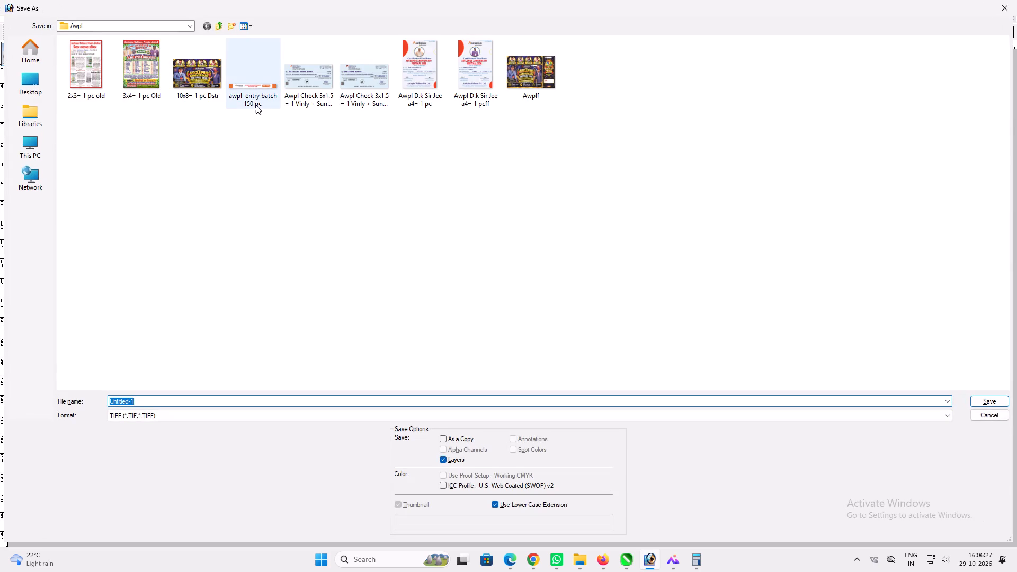
{"action": "left_click", "coordinate": [219, 25]}
{"action": "type", "text": "Shr"}
{"action": "key", "text": "ctrl+a"}
{"action": "type", "text": "Kali Pooja"}
{"action": "key", "text": "space"}
{"action": "key", "text": "5"}
{"action": "type", "text": "x3 = 1 pc Ds"}
{"action": "type", "text": "tr"}
{"action": "key", "text": "space"}
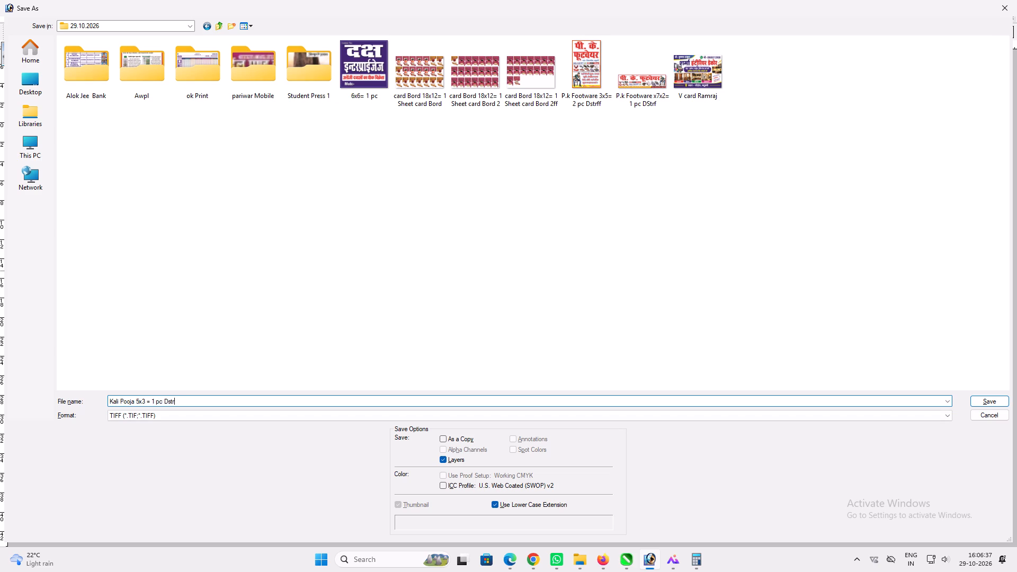
{"action": "key", "text": "BackSpace"}
{"action": "key", "text": "BackSpace"}
{"action": "key", "text": "BackSpace"}
{"action": "key", "text": "BackSpace"}
{"action": "key", "text": "BackSpace"}
{"action": "key", "text": "Return"}
{"action": "key", "text": "Return"}
{"action": "key", "text": "Return"}
{"action": "key", "text": "Return"}
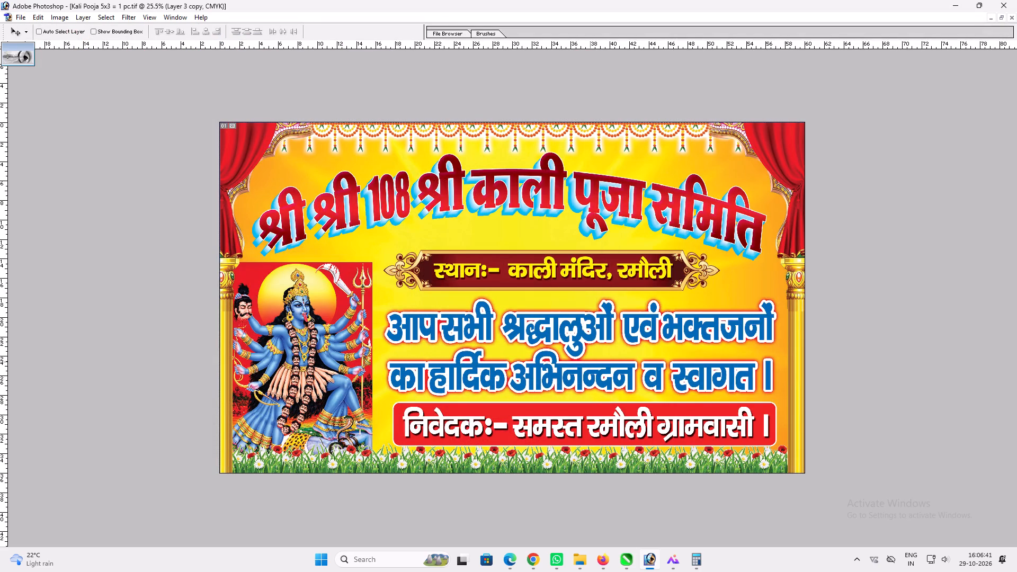
Replace the whole welcome text with "कलश शोभा यात्रा".
{"action": "key", "text": "t"}
{"action": "left_click", "coordinate": [581, 353]}
{"action": "key", "text": "ctrl+a"}
{"action": "key", "text": "d"}
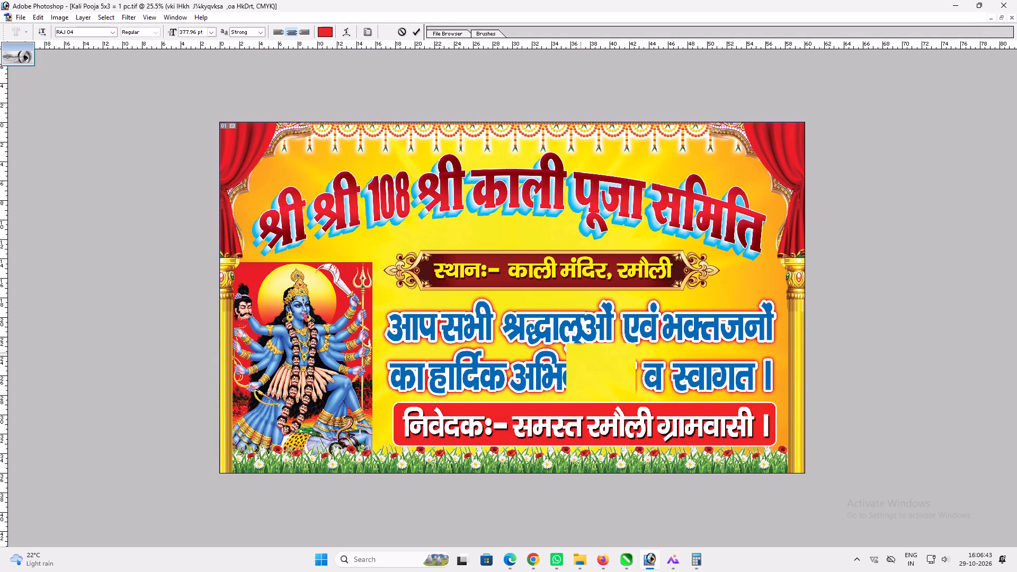
{"action": "left_click_drag", "start_coordinate": [793, 345], "coordinate": [752, 350]}
{"action": "type", "text": "y'"}
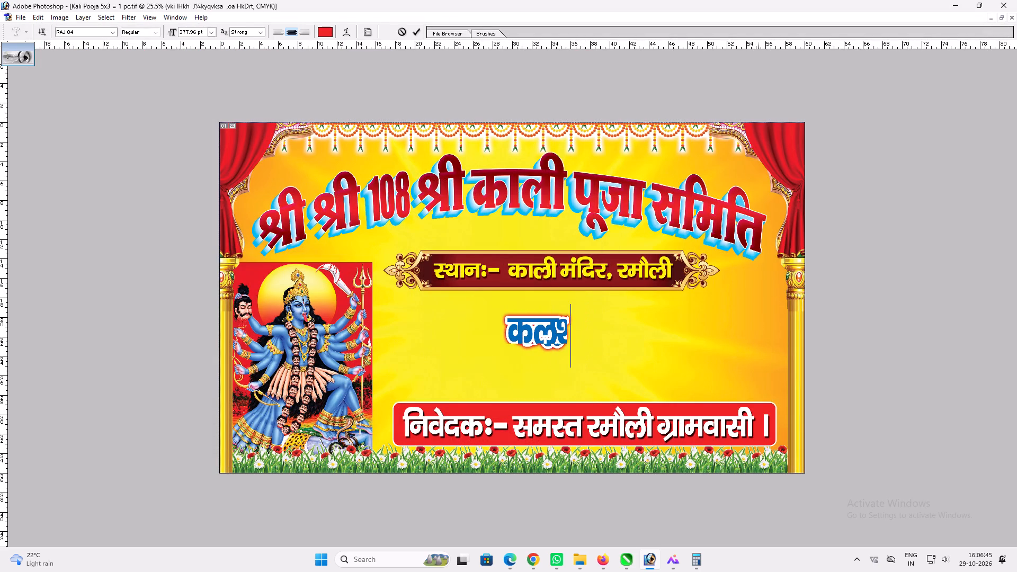
{"action": "key", "text": "space"}
{"action": "key", "text": "BackSpace"}
{"action": "type", "text": "k 'kksHkk ;k=kk"}
{"action": "key", "text": "BackSpace"}
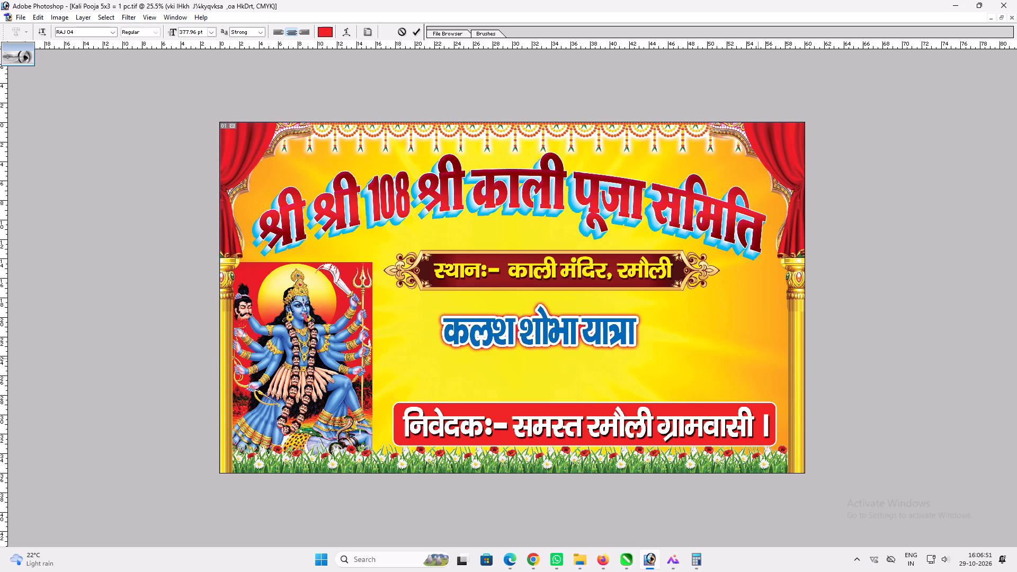
{"action": "key", "text": "Return"}
Enlarge the कलश शोभा यात्रा text to span the space beside the Kali image, centred between the two plates.
{"action": "key", "text": "v"}
{"action": "key", "text": "ctrl+t"}
{"action": "left_click_drag", "start_coordinate": [634, 346], "coordinate": [699, 342], "text": "alt+shift"}
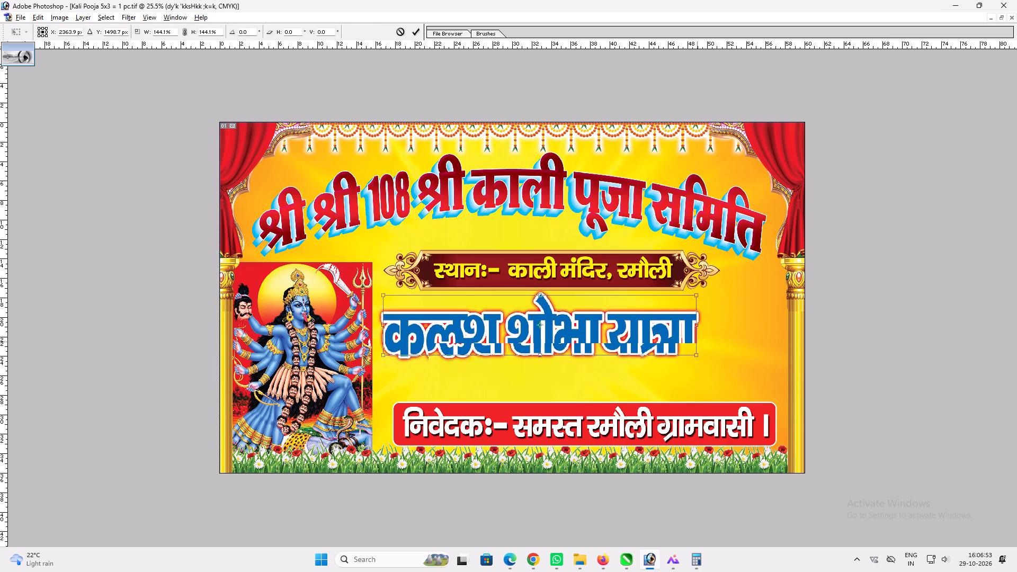
{"action": "left_click_drag", "start_coordinate": [699, 342], "coordinate": [702, 342], "text": "alt+shift"}
{"action": "key", "text": "shift+Return"}
{"action": "left_click_drag", "start_coordinate": [694, 346], "coordinate": [709, 344]}
{"action": "key", "text": "ctrl+t"}
{"action": "left_click_drag", "start_coordinate": [712, 335], "coordinate": [744, 328], "text": "shift"}
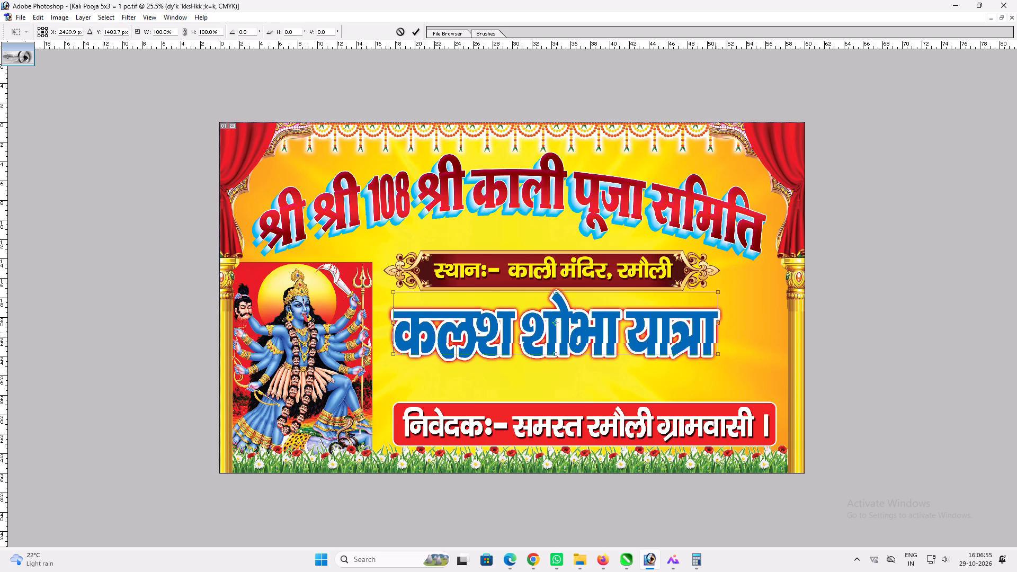
{"action": "left_click_drag", "start_coordinate": [744, 328], "coordinate": [771, 324], "text": "shift"}
{"action": "key", "text": "shift+Return"}
{"action": "key", "text": "v"}
{"action": "key", "text": "v"}
{"action": "left_click_drag", "start_coordinate": [734, 325], "coordinate": [728, 339]}
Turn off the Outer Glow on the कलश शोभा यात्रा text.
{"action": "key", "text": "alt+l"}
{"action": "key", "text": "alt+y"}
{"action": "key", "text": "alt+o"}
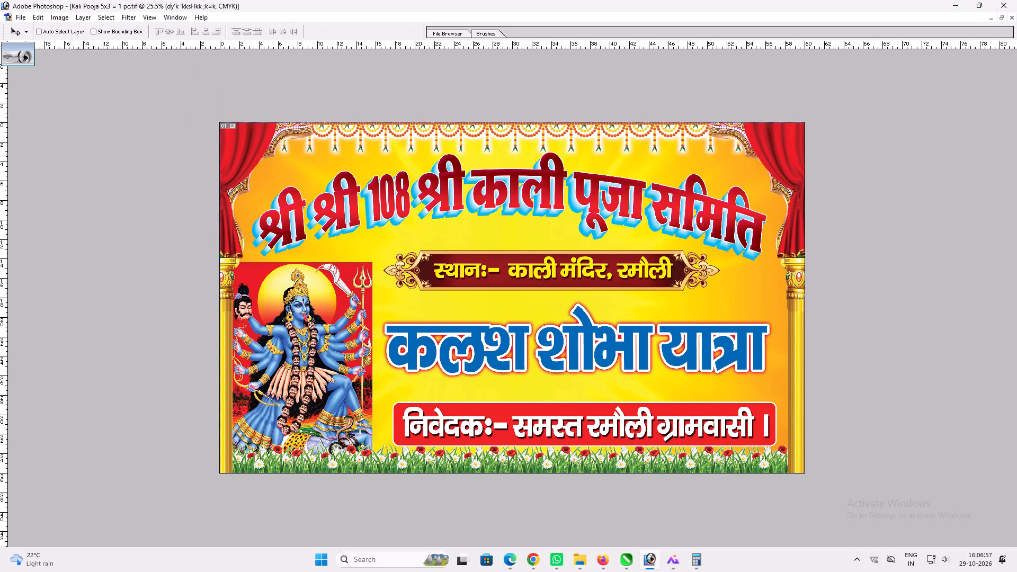
Enlarge the कलश शोभा यात्रा text slightly and stretch it down towards the red निवेदक plate.
{"action": "key", "text": "ctrl+t"}
{"action": "left_click_drag", "start_coordinate": [767, 365], "coordinate": [777, 365], "text": "shift"}
{"action": "left_click_drag", "start_coordinate": [759, 363], "coordinate": [753, 372], "text": "shift"}
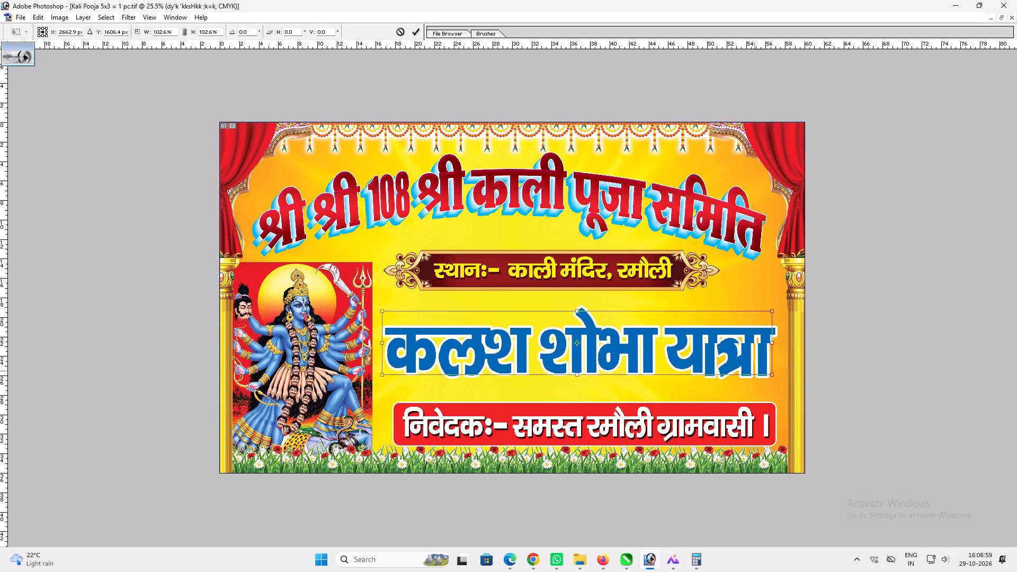
{"action": "left_click_drag", "start_coordinate": [753, 372], "coordinate": [753, 373], "text": "shift"}
{"action": "key", "text": "ctrl+z"}
{"action": "left_click_drag", "start_coordinate": [743, 372], "coordinate": [742, 385], "text": "shift"}
{"action": "key", "text": "shift+Return"}
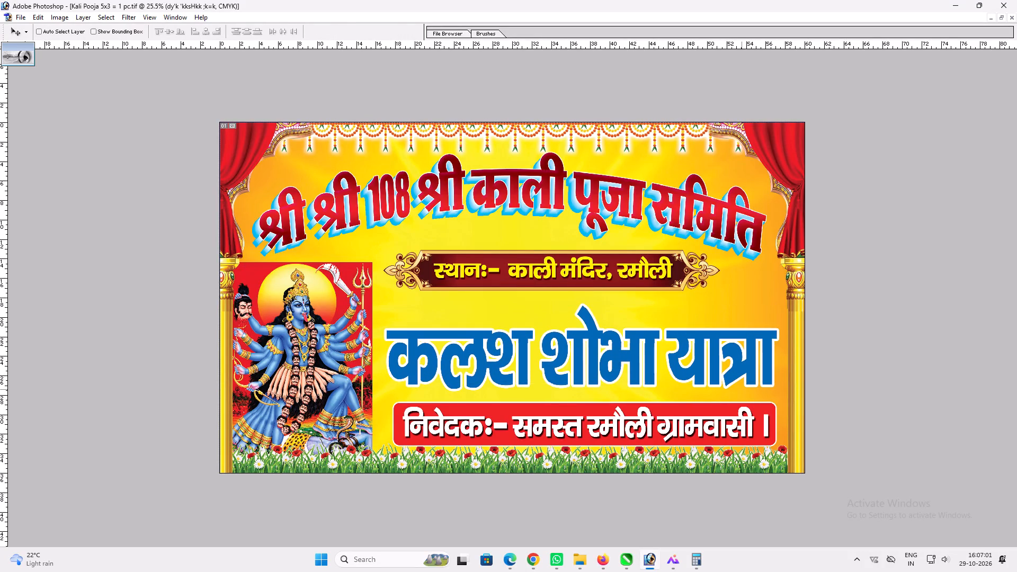
Stretch the कलश शोभा यात्रा text taller towards the venue plate and move it slightly up.
{"action": "key", "text": "ctrl+t"}
{"action": "left_click_drag", "start_coordinate": [677, 301], "coordinate": [688, 296], "text": "shift"}
{"action": "key", "text": "shift+Return"}
{"action": "key", "text": "v"}
{"action": "left_click_drag", "start_coordinate": [660, 339], "coordinate": [657, 333]}
{"action": "key", "text": "ctrl+t"}
{"action": "left_click", "coordinate": [661, 379], "text": "shift"}
{"action": "key", "text": "shift+Return"}
{"action": "key", "text": "v"}
{"action": "left_click", "coordinate": [651, 383]}
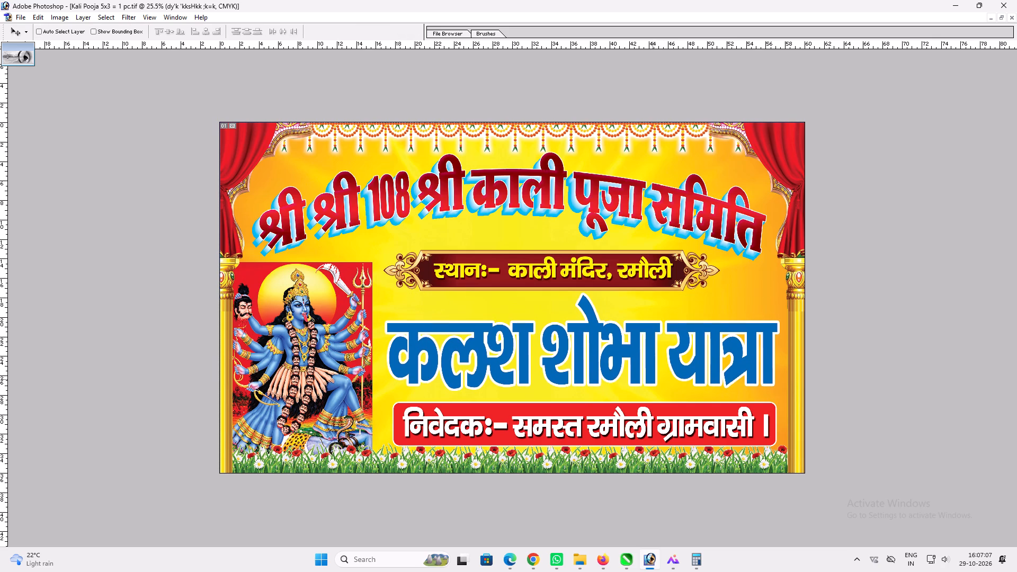
{"action": "key", "text": "ctrl+t"}
{"action": "left_click", "coordinate": [642, 298], "text": "alt+shift"}
{"action": "key", "text": "Return"}
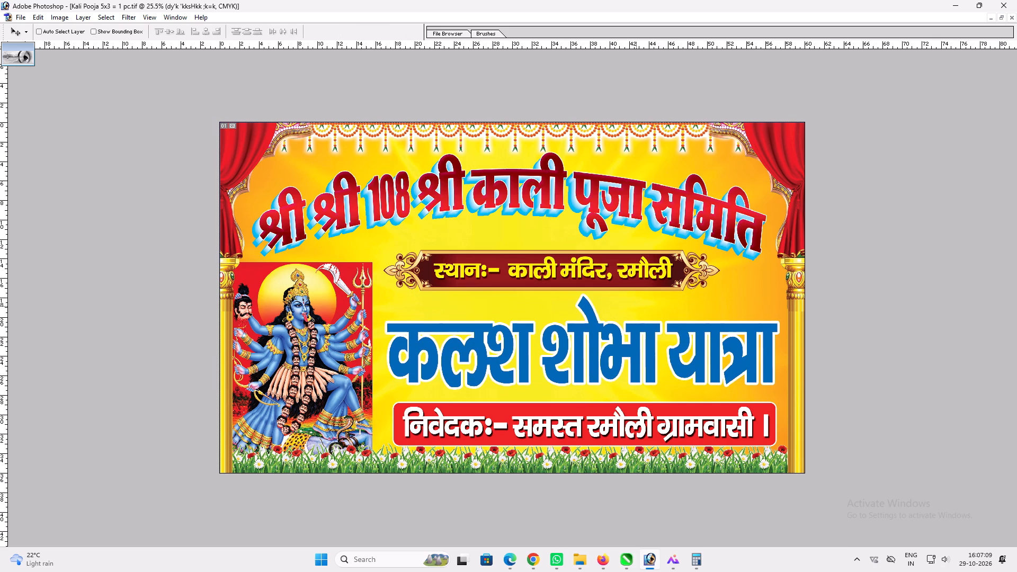
Apply the Outer Glow to the कलश शोभा यात्रा text.
{"action": "key", "text": "alt+l"}
{"action": "key", "text": "alt+y"}
{"action": "key", "text": "o"}
{"action": "key", "text": "Return"}
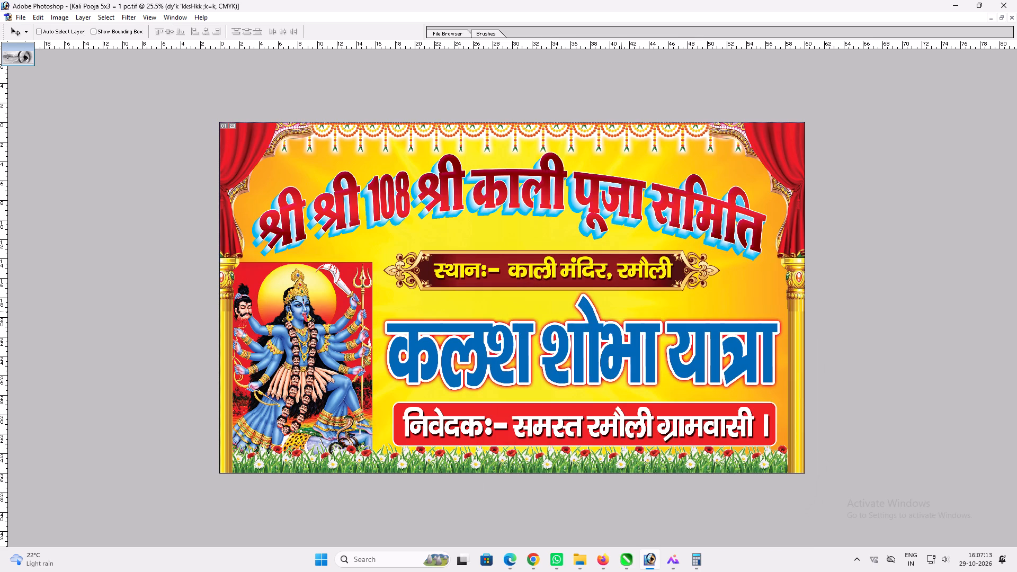
Save this version as a separate TIFF named "Kali Pooja 5x3 = 1 pcff".
{"action": "key", "text": "ctrl+shift+s"}
{"action": "left_click", "coordinate": [172, 401]}
{"action": "type", "text": "ff"}
{"action": "key", "text": "Return"}
{"action": "key", "text": "Return"}
{"action": "key", "text": "Return"}
{"action": "key", "text": "v"}
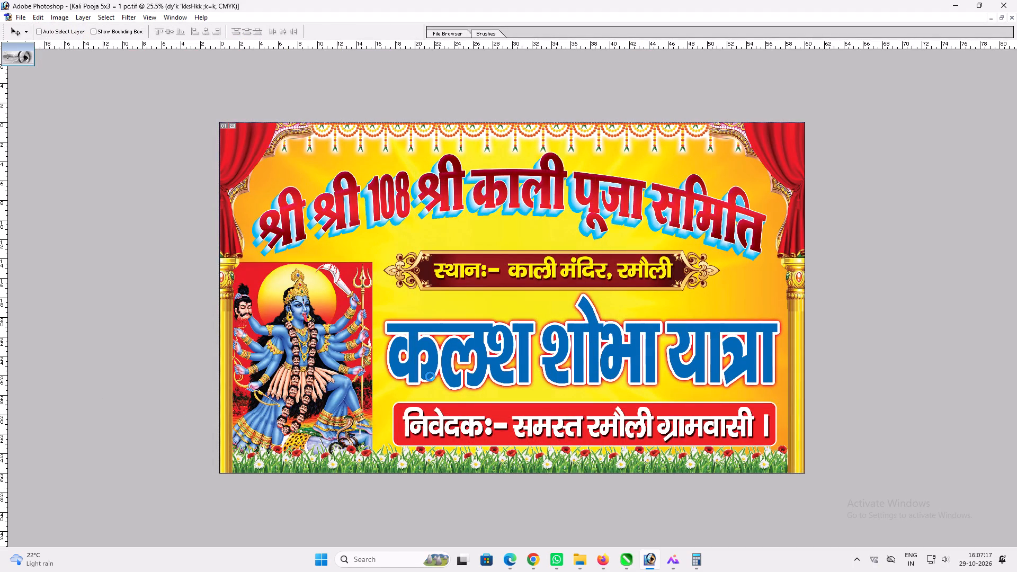
Turn off the Outer Glow on the कलश शोभा यात्रा text.
{"action": "key", "text": "alt+l"}
{"action": "key", "text": "alt+o"}
{"action": "key", "text": "alt+y"}
Duplicate the कलश शोभा यात्रा layer and rasterize the copy with a Motion Blur at 45° and 78 pixels.
{"action": "key", "text": "ctrl+j"}
{"action": "key", "text": "alt+t"}
{"action": "type", "text": "bm"}
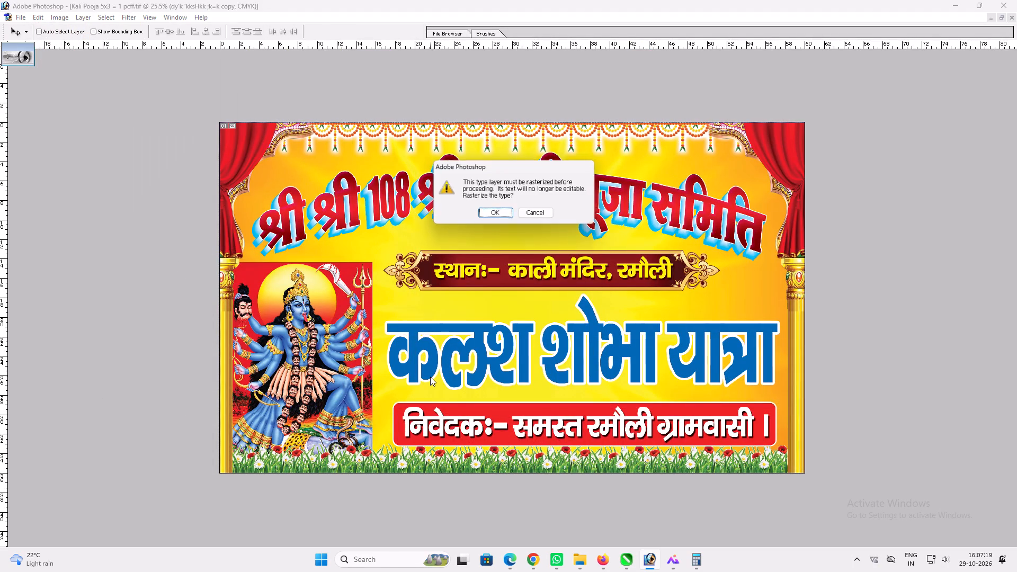
{"action": "key", "text": "Return"}
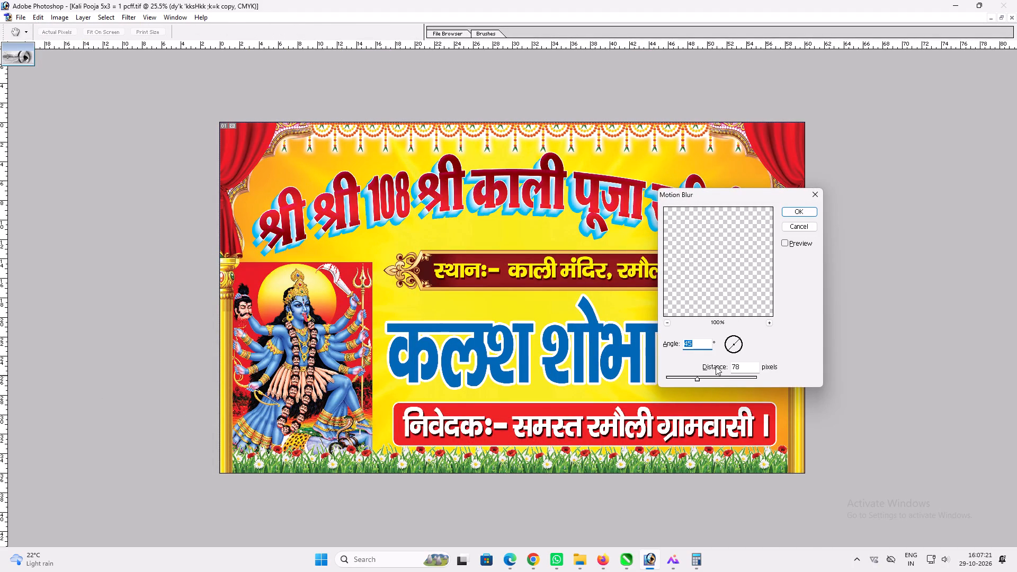
{"action": "key", "text": "Return"}
Send the blurred copy behind the original कलश शोभा यात्रा text and offset it slightly down and left.
{"action": "key", "text": "ctrl+bracketleft"}
{"action": "key", "text": "v"}
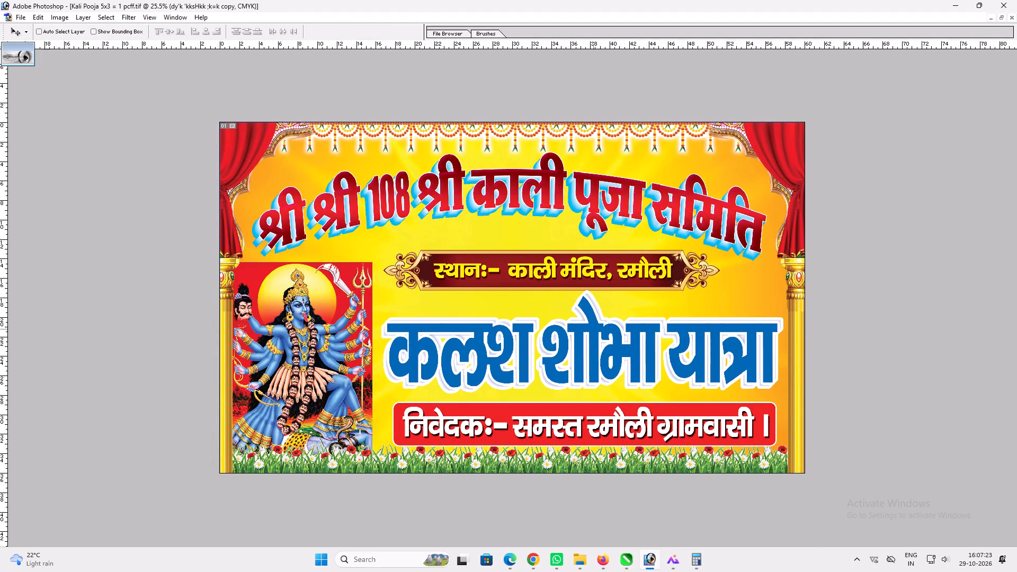
{"action": "left_click_drag", "start_coordinate": [600, 384], "coordinate": [594, 387]}
Set the blurred copy's Stroke colour to cyan, C 100.
{"action": "key", "text": "alt+l"}
{"action": "key", "text": "alt+y"}
{"action": "key", "text": "alt+k"}
{"action": "key", "text": "alt+l"}
{"action": "key", "text": "alt+y"}
{"action": "key", "text": "k"}
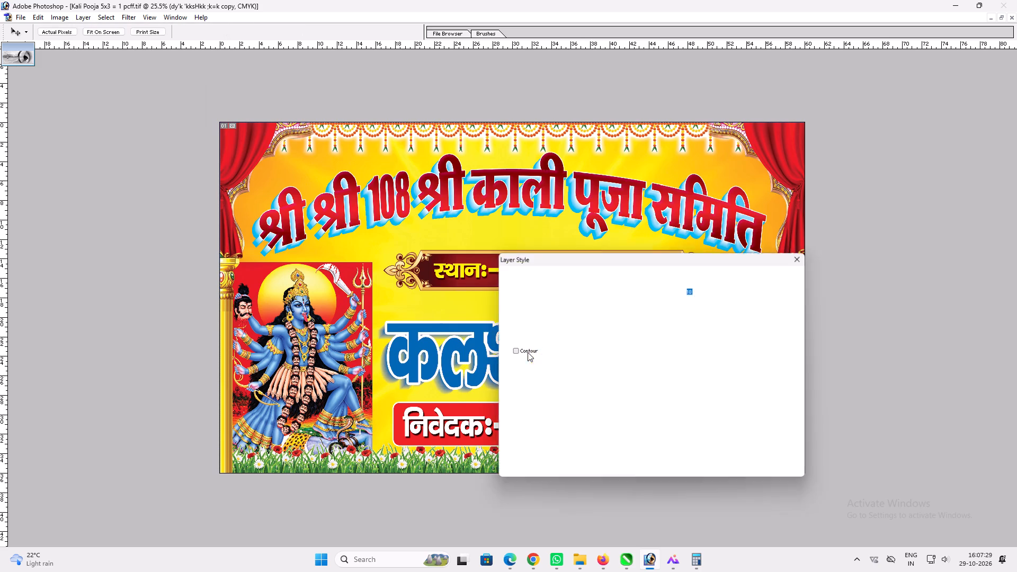
{"action": "left_click", "coordinate": [627, 347]}
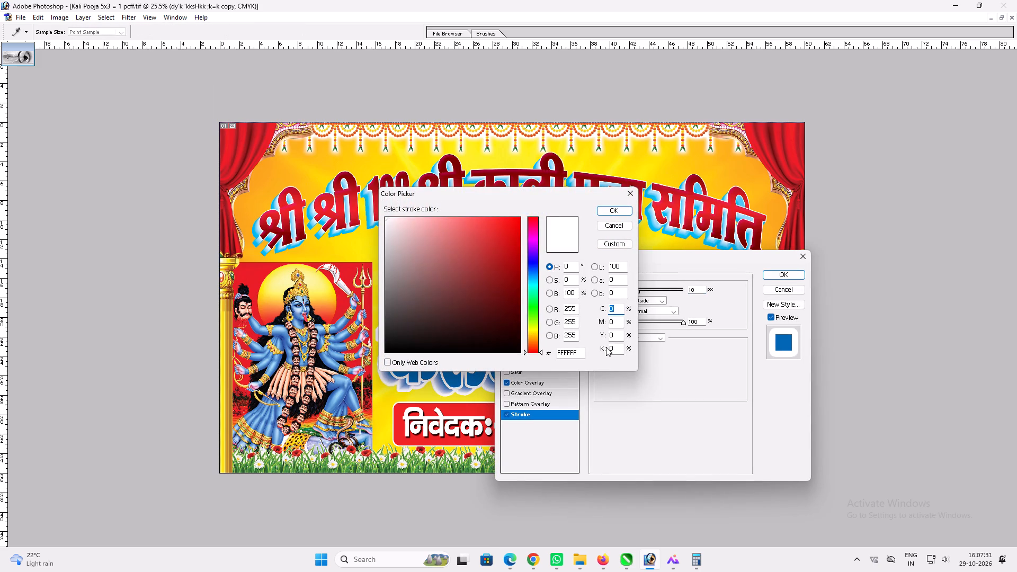
{"action": "type", "text": "100"}
{"action": "key", "text": "Return"}
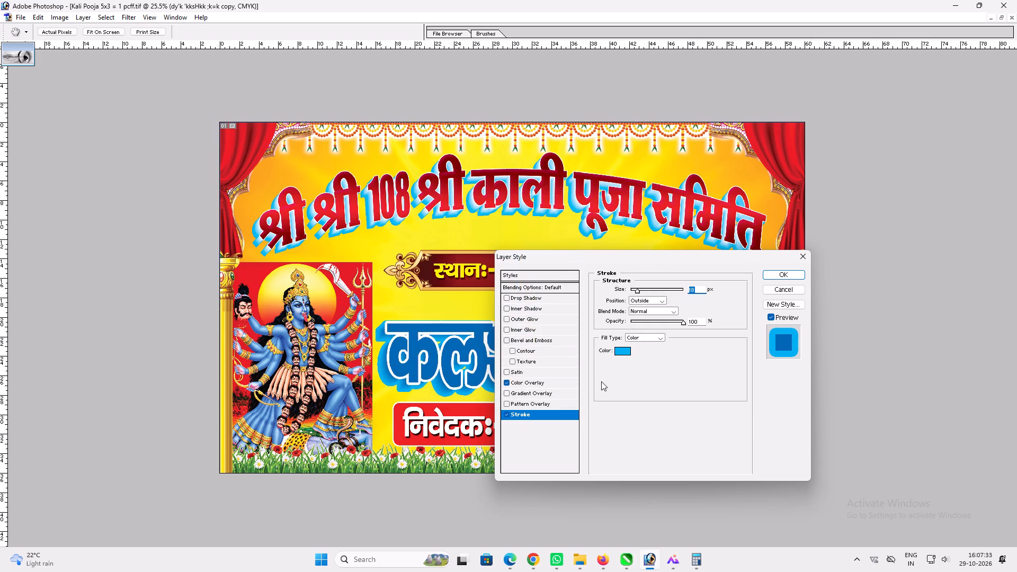
Set the blurred copy's Stroke colour to dark red, C 0, M 100, Y 100, K 60.
{"action": "left_click", "coordinate": [621, 350]}
{"action": "key", "text": "0"}
{"action": "key", "text": "Tab"}
{"action": "type", "text": "10"}
{"action": "key", "text": "Tab"}
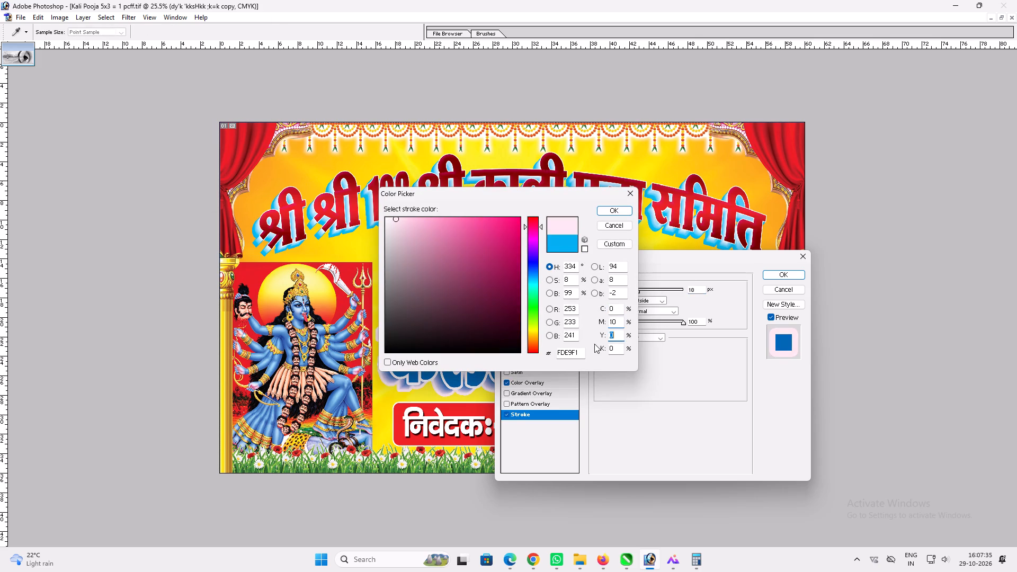
{"action": "key", "text": "shift+Tab"}
{"action": "type", "text": "100"}
{"action": "key", "text": "Tab"}
{"action": "type", "text": "100"}
{"action": "key", "text": "Tab"}
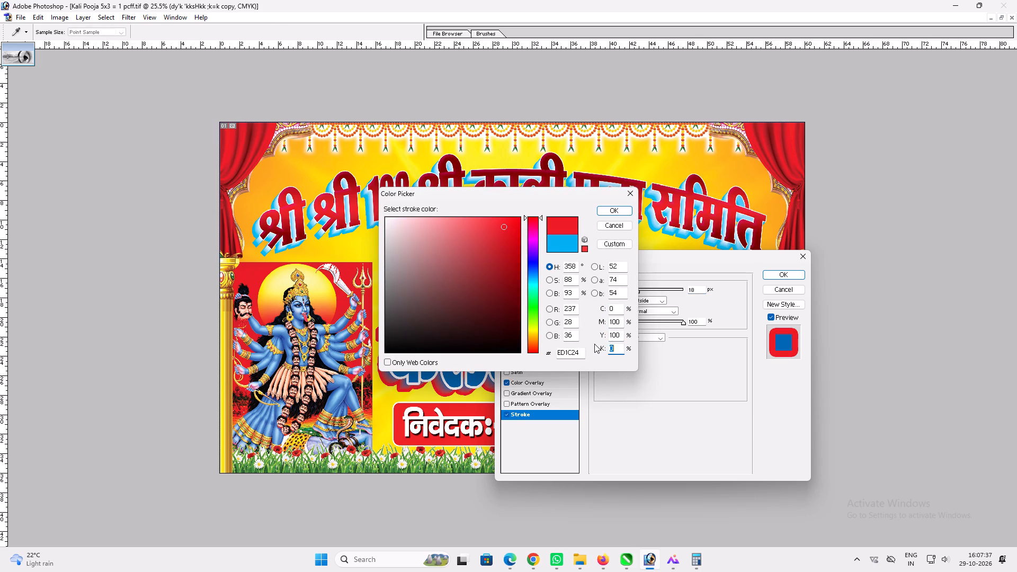
{"action": "type", "text": "60"}
{"action": "key", "text": "Return"}
Set the blurred copy's Color Overlay to black, 000000.
{"action": "left_click", "coordinate": [540, 382]}
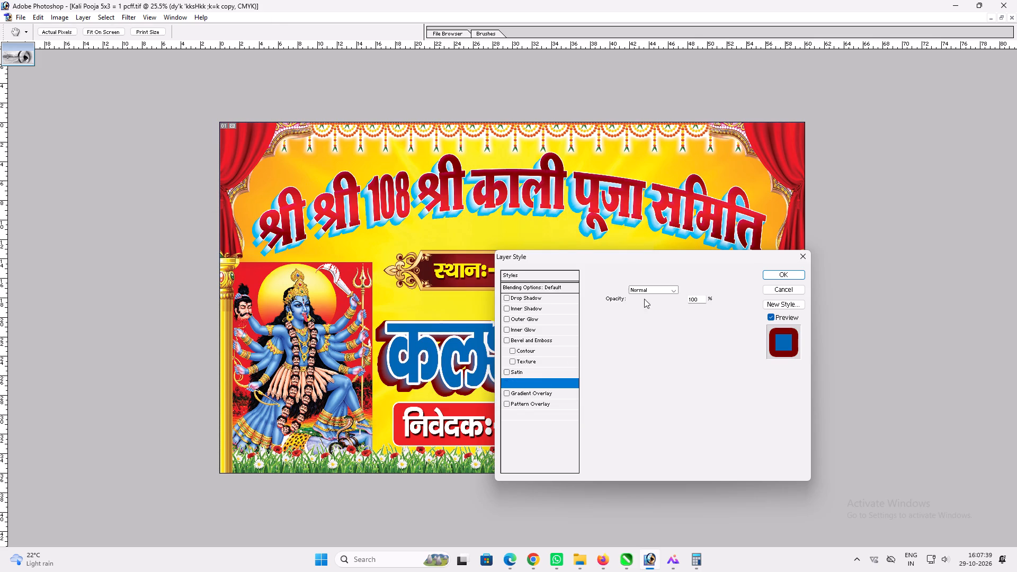
{"action": "left_click", "coordinate": [689, 287]}
{"action": "left_click_drag", "start_coordinate": [472, 342], "coordinate": [550, 379]}
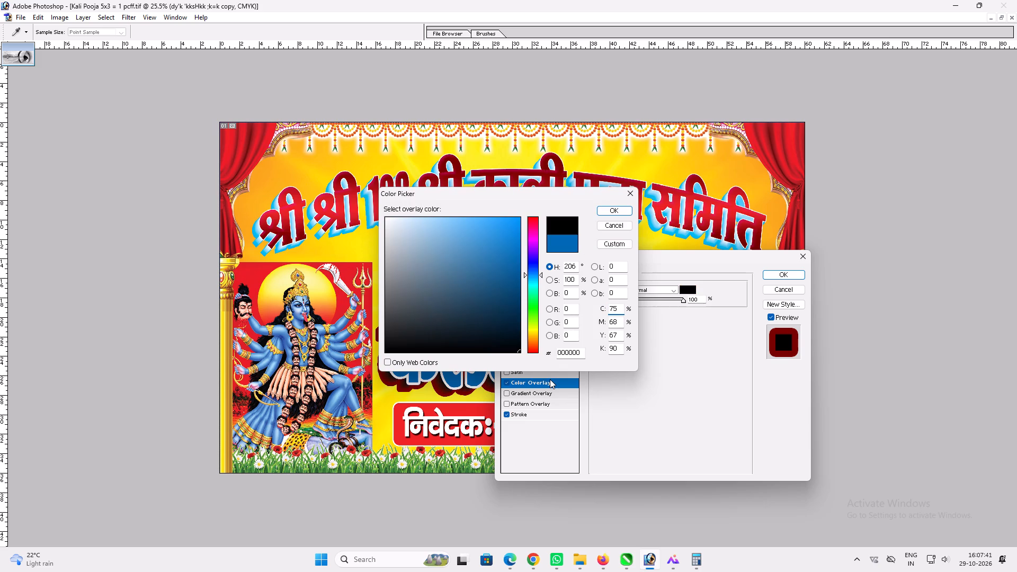
{"action": "key", "text": "Return"}
Set the blurred copy's Stroke to a size of 14 px and bright red, FF0000.
{"action": "double_click", "coordinate": [523, 410]}
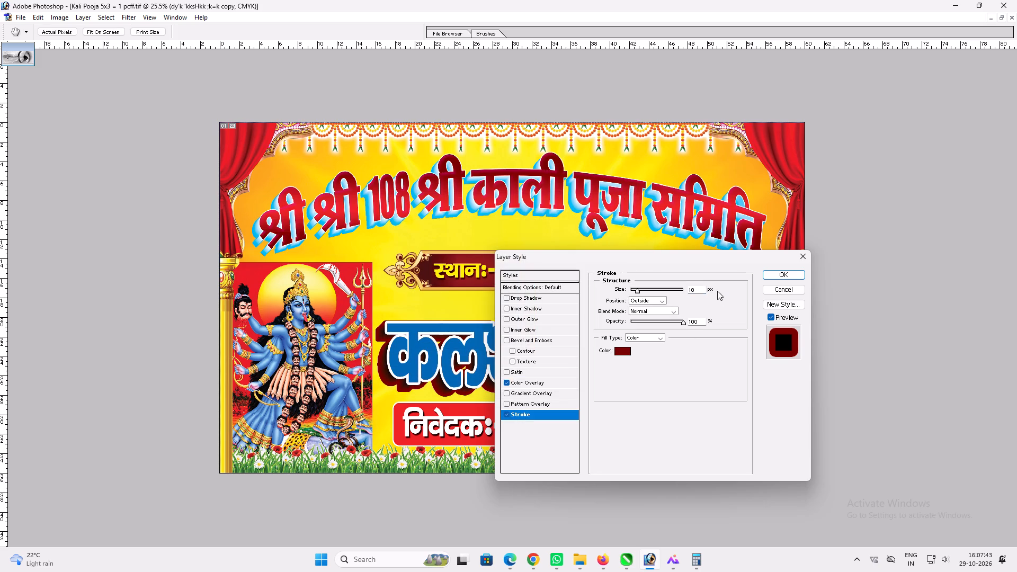
{"action": "left_click_drag", "start_coordinate": [699, 291], "coordinate": [673, 293]}
{"action": "scroll", "coordinate": [732, 363], "scroll_direction": "down", "scroll_amount": 4}
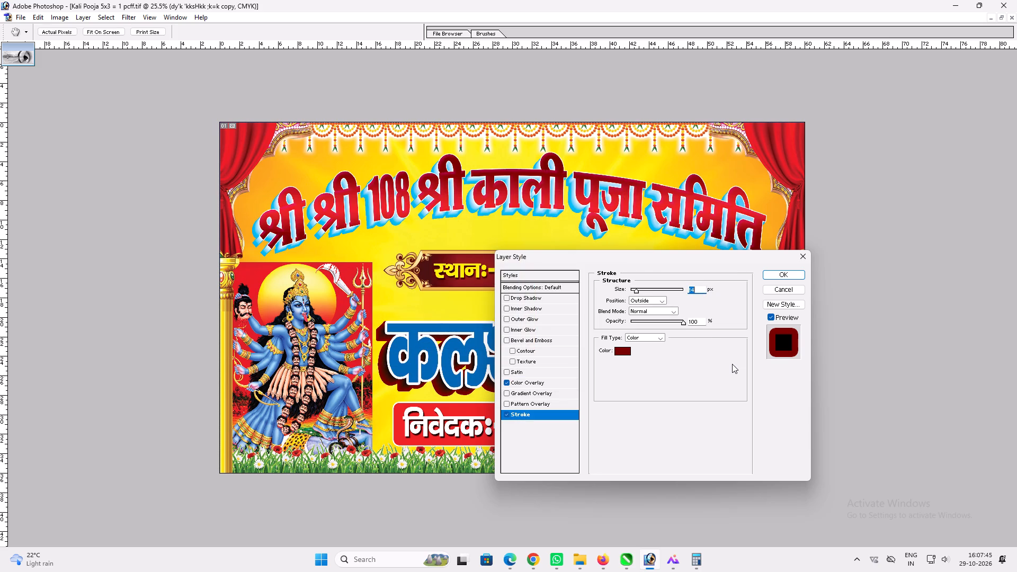
{"action": "left_click", "coordinate": [550, 386]}
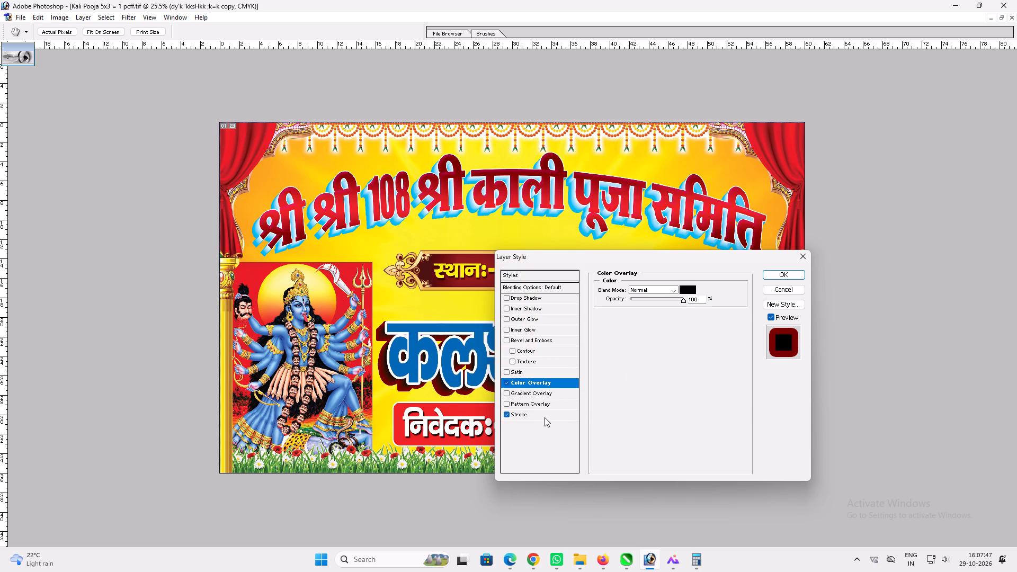
{"action": "left_click", "coordinate": [541, 417]}
{"action": "left_click", "coordinate": [625, 351]}
{"action": "left_click_drag", "start_coordinate": [501, 234], "coordinate": [527, 148]}
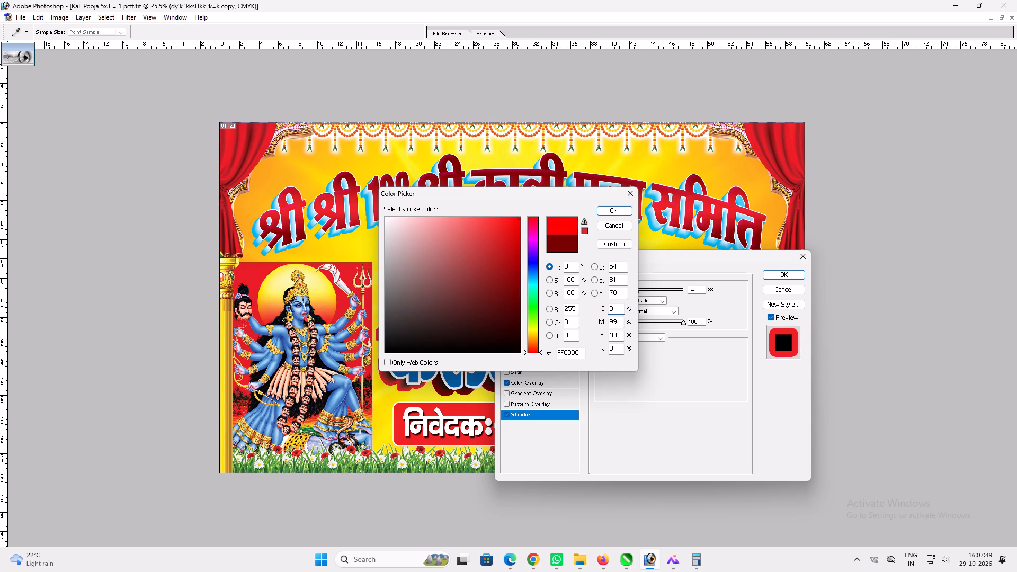
{"action": "key", "text": "Return"}
{"action": "key", "text": "Return"}
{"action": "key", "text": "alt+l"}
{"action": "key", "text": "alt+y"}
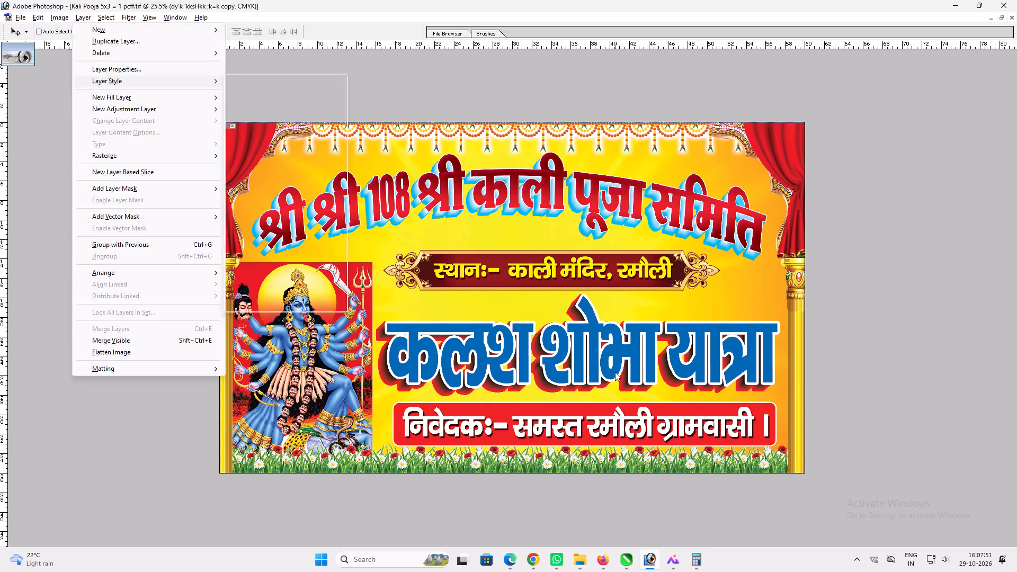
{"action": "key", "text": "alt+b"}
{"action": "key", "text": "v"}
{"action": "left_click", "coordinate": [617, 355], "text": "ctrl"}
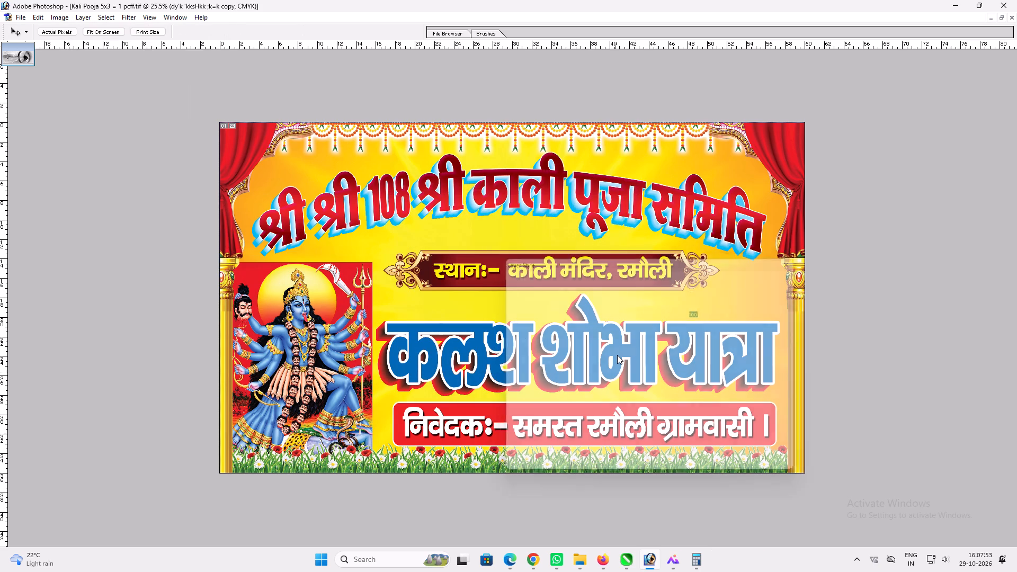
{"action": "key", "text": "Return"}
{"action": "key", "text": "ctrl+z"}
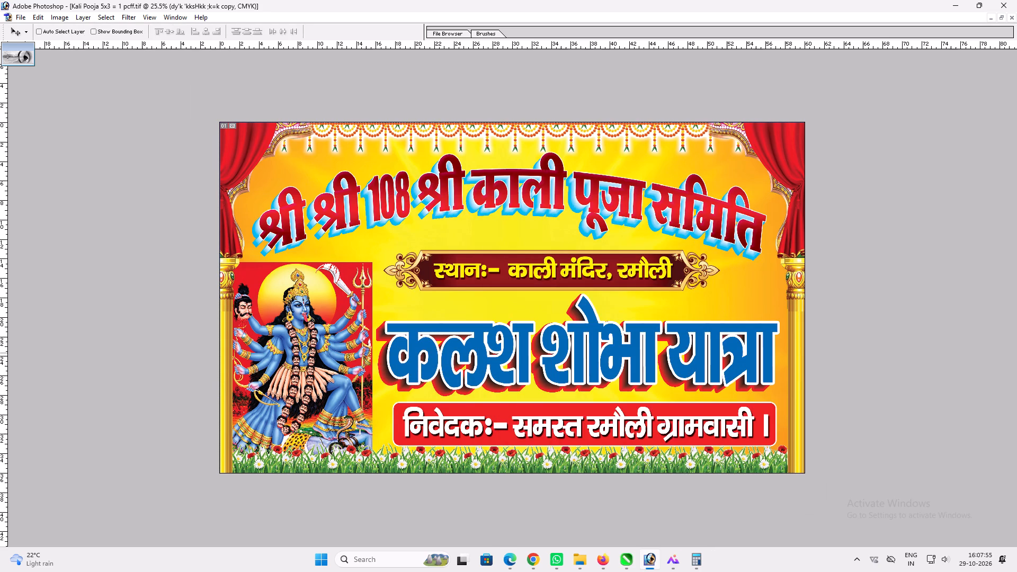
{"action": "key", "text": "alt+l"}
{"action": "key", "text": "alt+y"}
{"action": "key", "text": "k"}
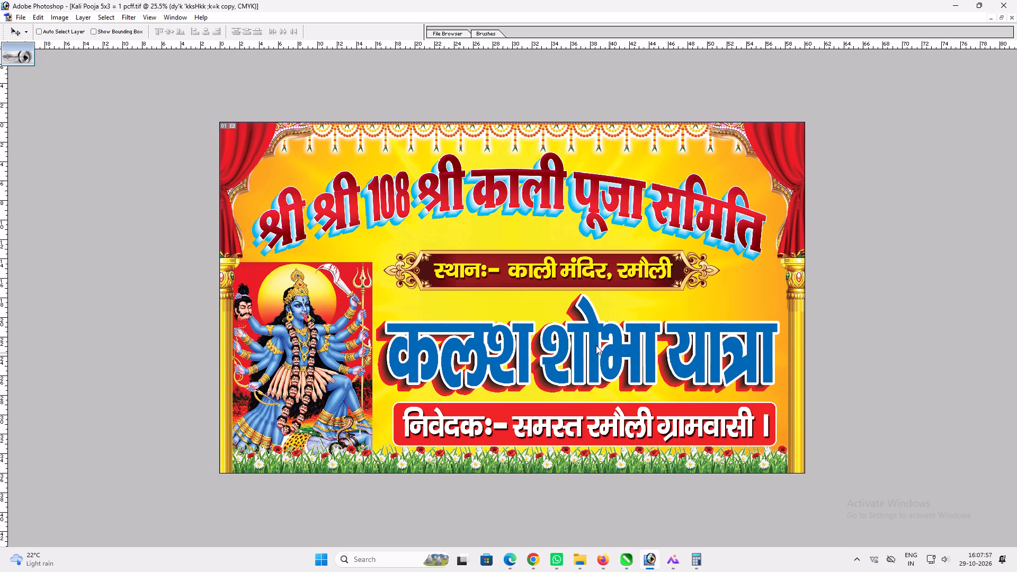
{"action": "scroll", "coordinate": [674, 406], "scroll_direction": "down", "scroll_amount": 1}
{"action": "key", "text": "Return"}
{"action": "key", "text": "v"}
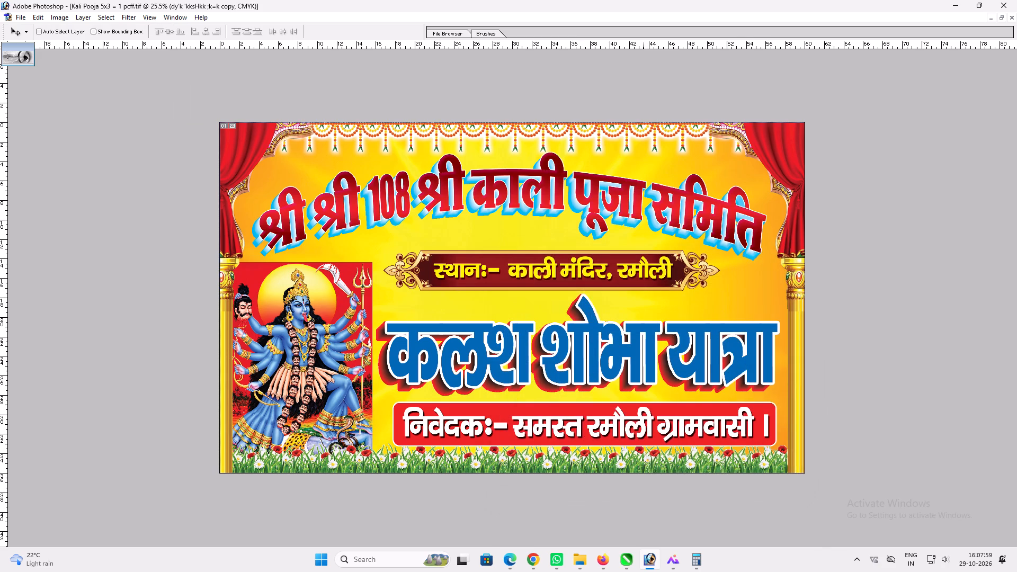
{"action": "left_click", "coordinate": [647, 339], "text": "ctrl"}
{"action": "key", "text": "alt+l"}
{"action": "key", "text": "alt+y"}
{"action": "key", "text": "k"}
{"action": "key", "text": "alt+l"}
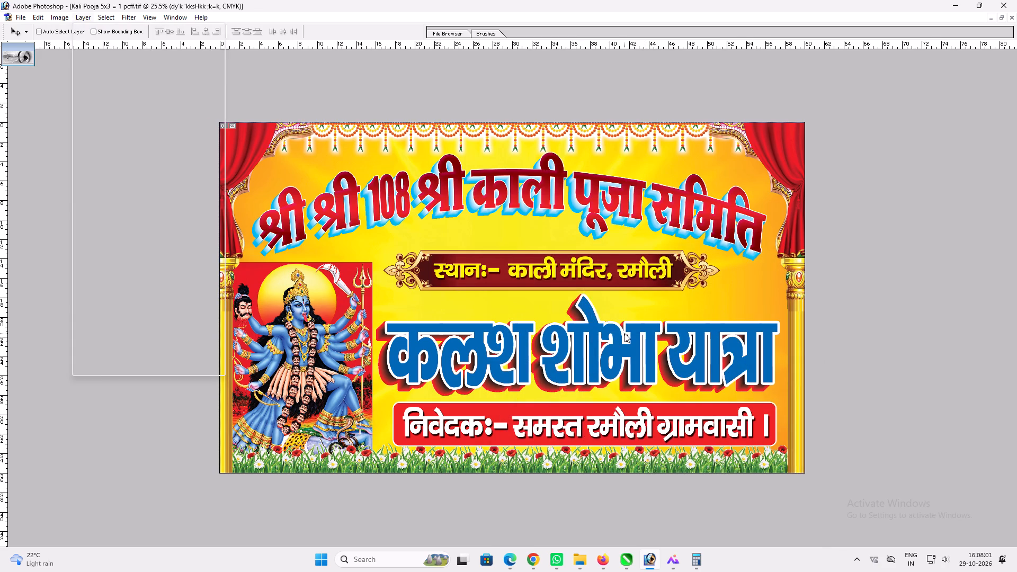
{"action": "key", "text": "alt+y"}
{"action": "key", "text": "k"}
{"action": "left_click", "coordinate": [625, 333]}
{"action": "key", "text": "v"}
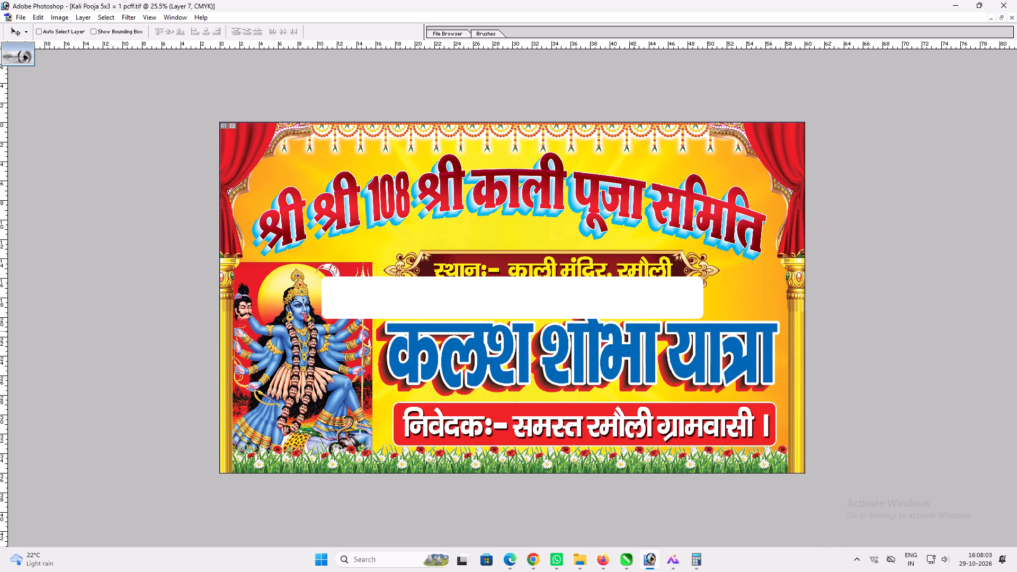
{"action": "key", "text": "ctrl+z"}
Reduce the size of the white Stroke on the original कलश शोभा यात्रा text.
{"action": "right_click", "coordinate": [634, 331]}
{"action": "left_click", "coordinate": [650, 337]}
{"action": "key", "text": "alt+l"}
{"action": "key", "text": "alt+y"}
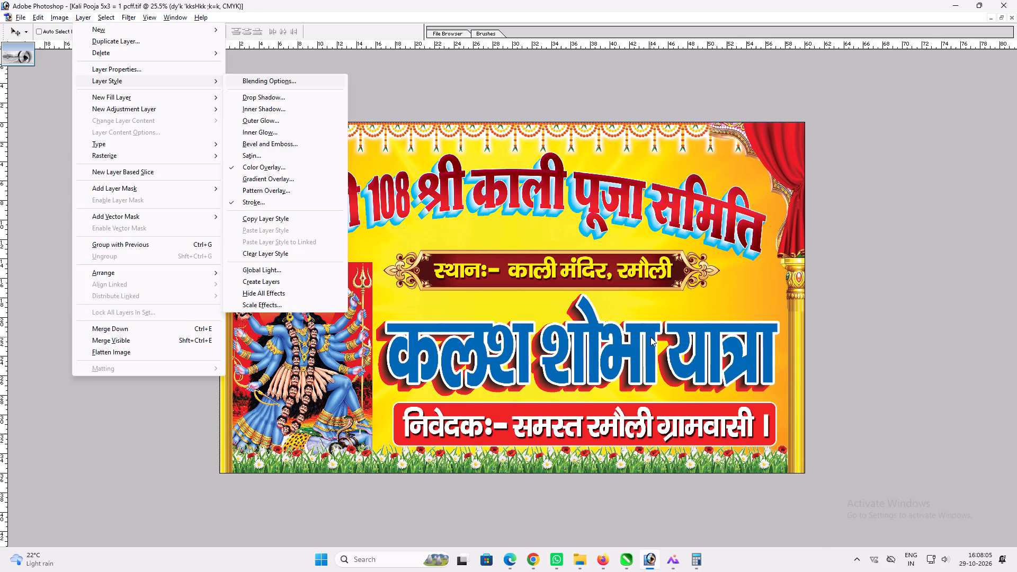
{"action": "key", "text": "alt+l"}
{"action": "key", "text": "alt+y"}
{"action": "key", "text": "k"}
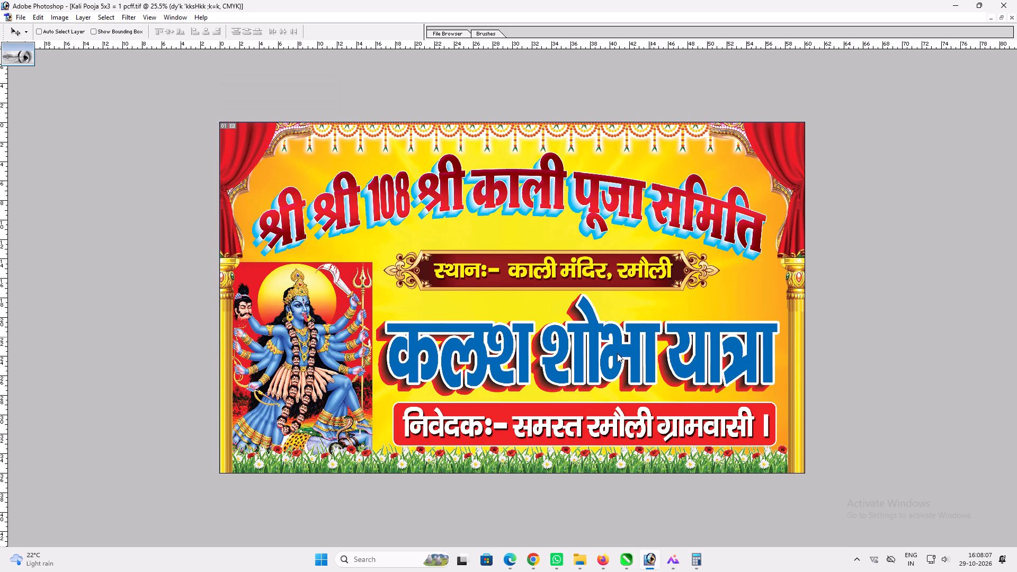
{"action": "scroll", "coordinate": [666, 365], "scroll_direction": "down", "scroll_amount": 6}
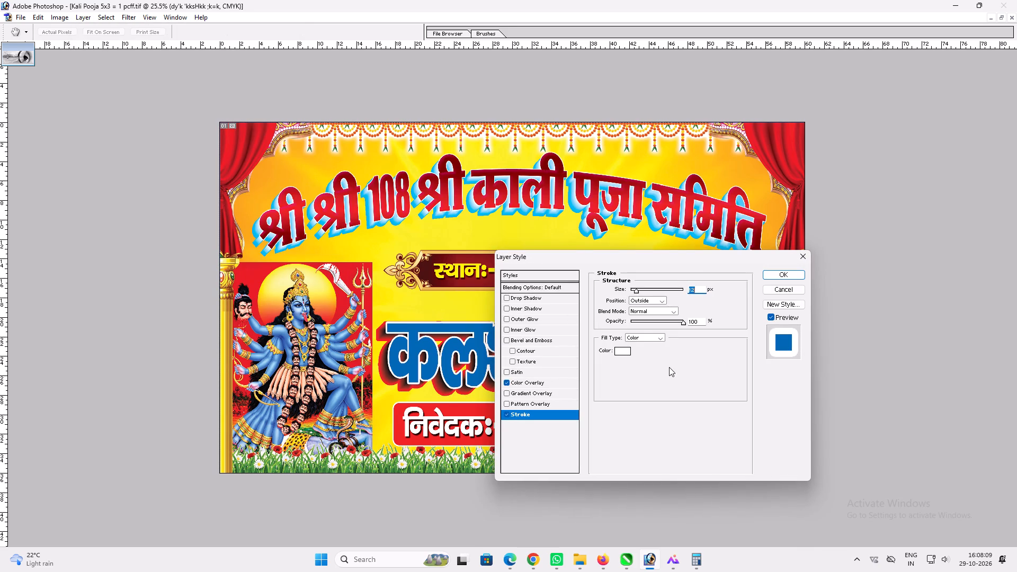
{"action": "key", "text": "Return"}
Link the कलश शोभा यात्रा text with its blurred copy and shift them slightly to the right.
{"action": "type", "text": "vv"}
{"action": "key", "text": "Up"}
{"action": "key", "text": "Up"}
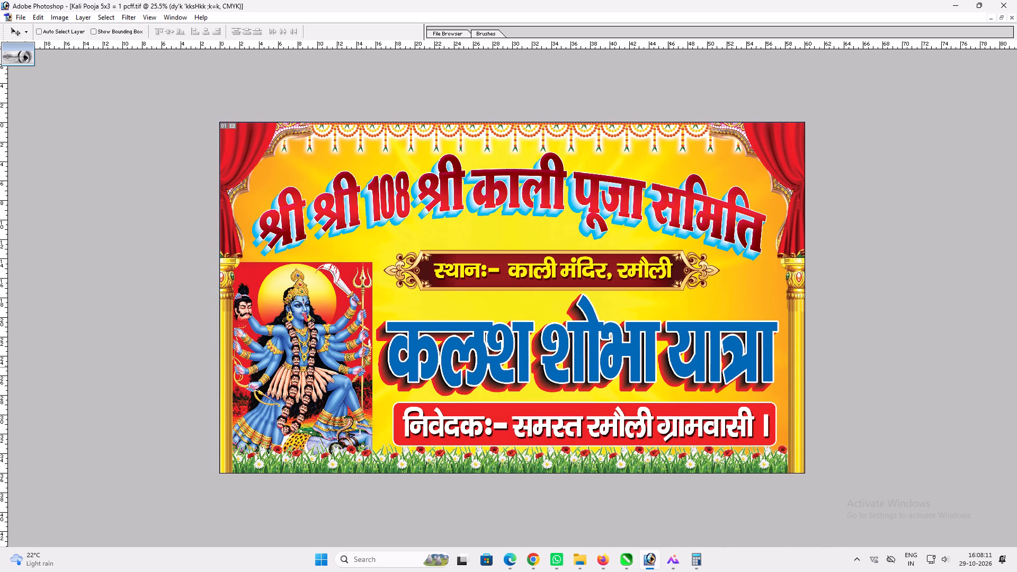
{"action": "key", "text": "v"}
{"action": "left_click", "coordinate": [684, 370], "text": "ctrl+shift"}
{"action": "left_click_drag", "start_coordinate": [684, 370], "coordinate": [691, 371]}
{"action": "key", "text": "ctrl+z"}
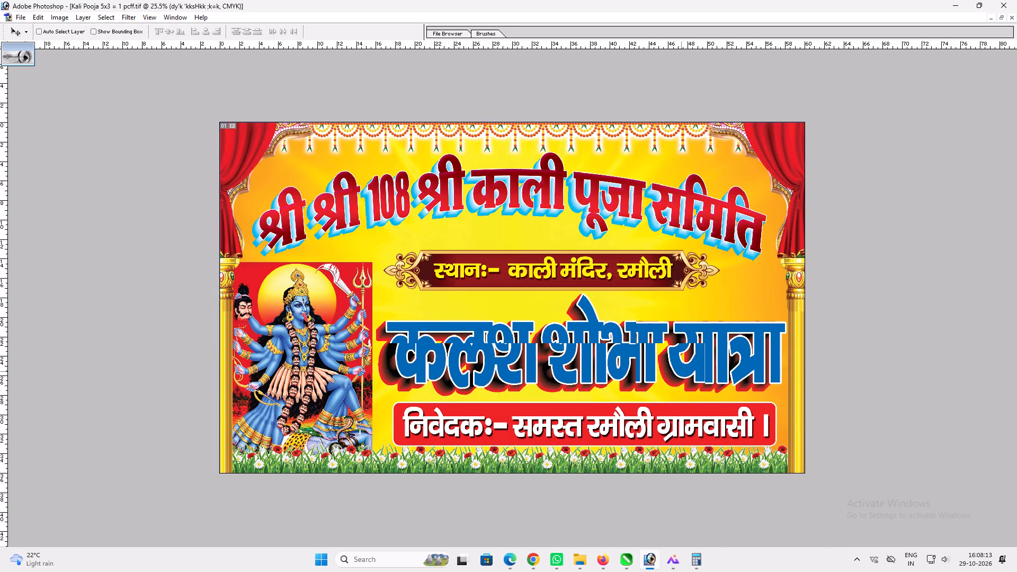
{"action": "right_click", "coordinate": [679, 370], "text": "ctrl+shift"}
{"action": "left_click", "coordinate": [704, 388], "text": "ctrl+shift"}
{"action": "left_click", "coordinate": [701, 387]}
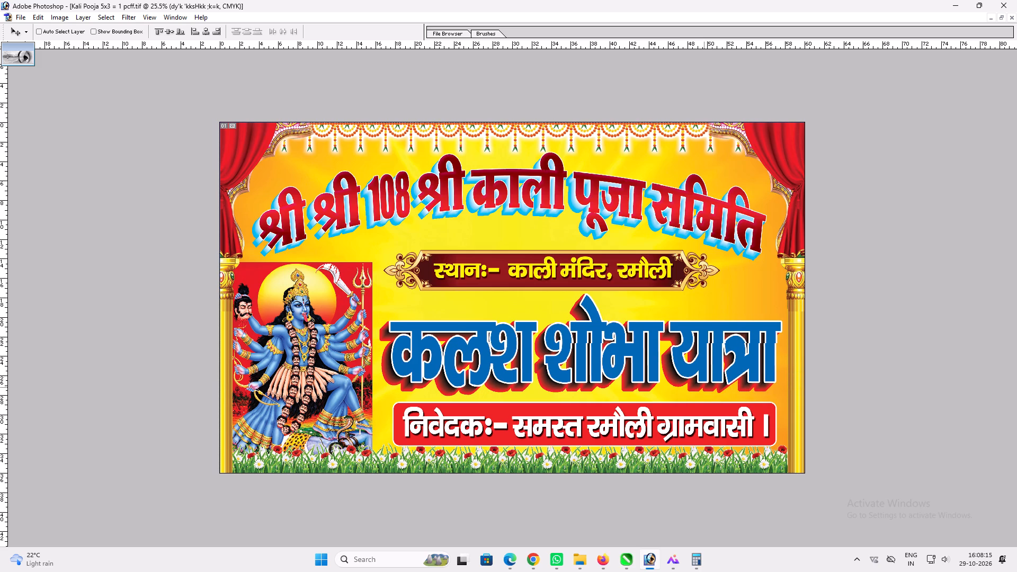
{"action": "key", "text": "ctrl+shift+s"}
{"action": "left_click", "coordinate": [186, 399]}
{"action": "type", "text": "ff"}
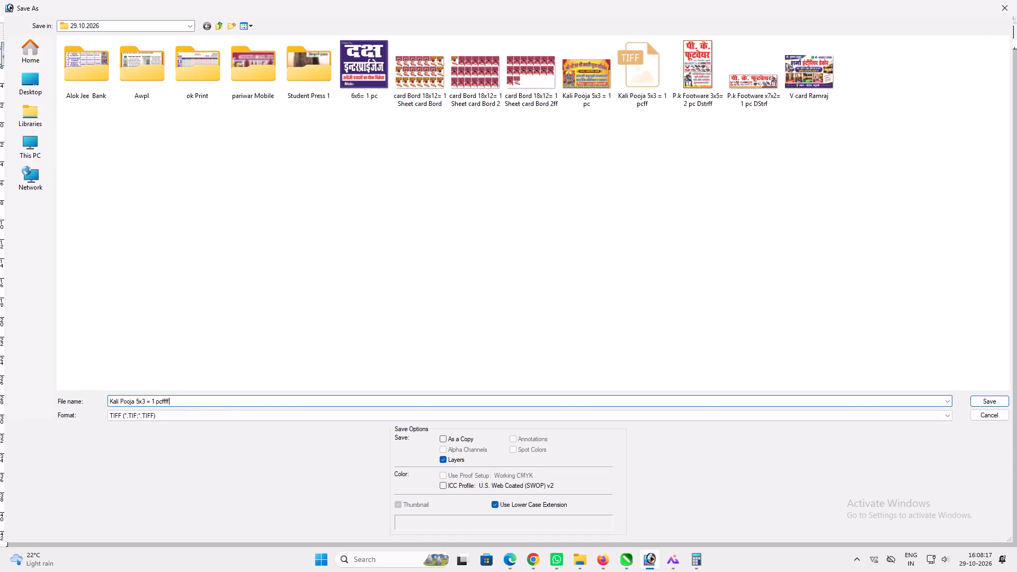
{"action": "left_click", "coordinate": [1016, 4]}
Save the कलश शोभा यात्रा banner under its existing file name.
{"action": "key", "text": "ctrl+s"}
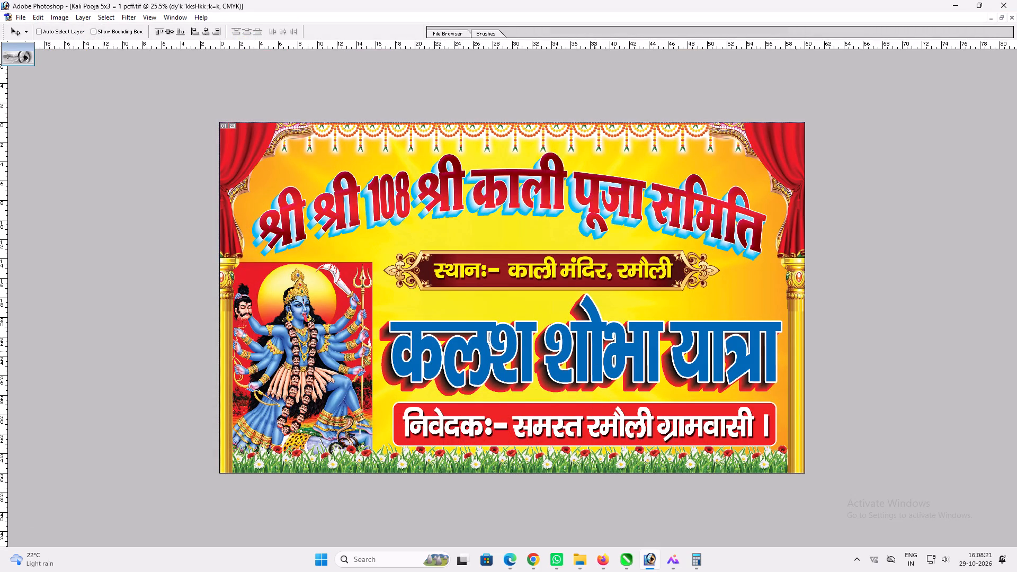
Leave full-screen view and close both the Nav Durga pooja reference file and the Kali Pooja banner.
{"action": "type", "text": "fff"}
{"action": "left_click", "coordinate": [655, 111]}
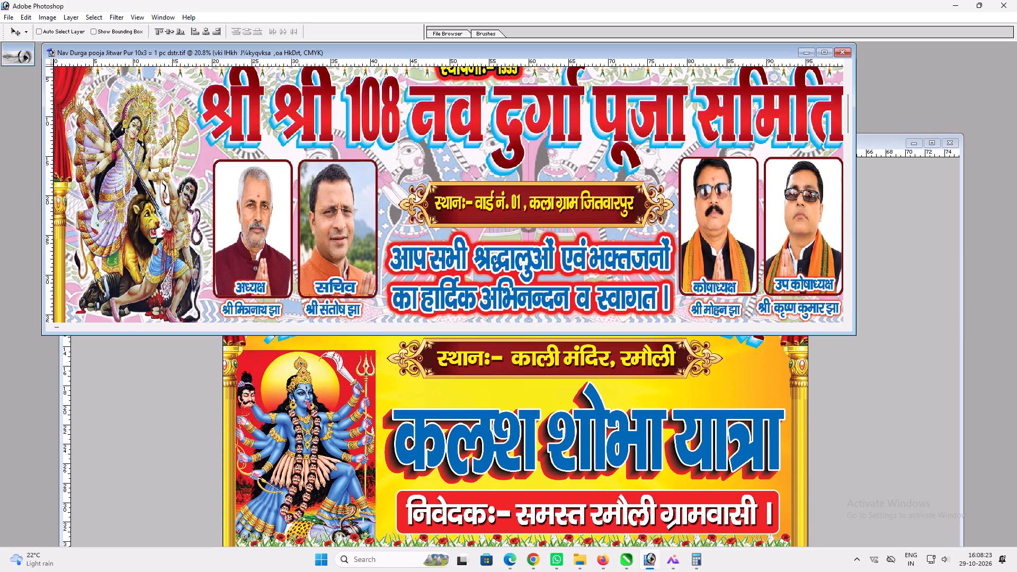
{"action": "left_click", "coordinate": [477, 70], "text": "ctrl"}
{"action": "left_click", "coordinate": [480, 69], "text": "ctrl"}
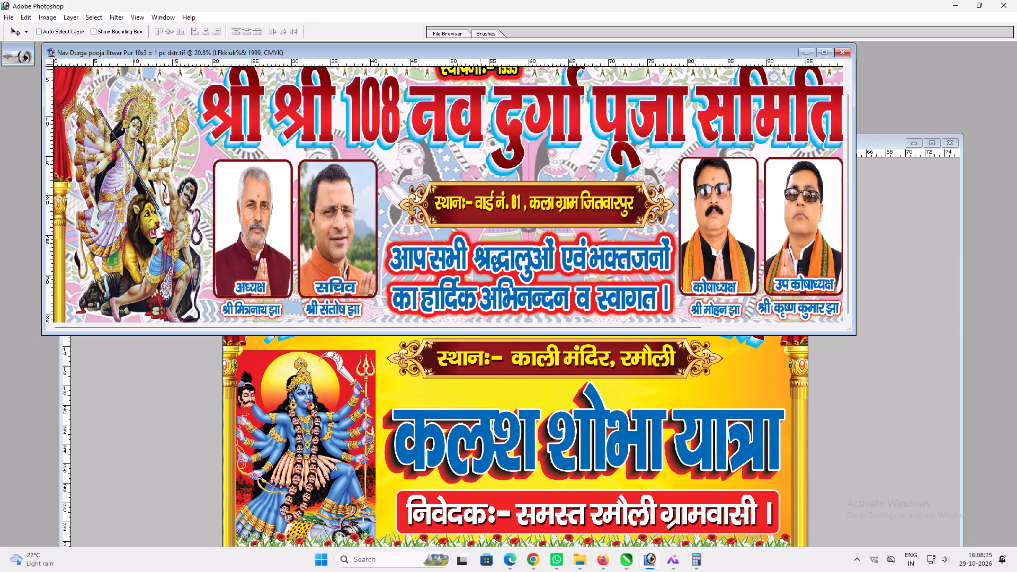
{"action": "left_click", "coordinate": [536, 294], "text": "ctrl"}
{"action": "key", "text": "ctrl+w"}
{"action": "key", "text": "ctrl+w"}
Open Kali Pooja 5x3 = 1 pc and Kali Pooja 5x3 = 1 pcff together, arranging them so the first is accessible.
{"action": "double_click", "coordinate": [534, 251], "text": "ctrl"}
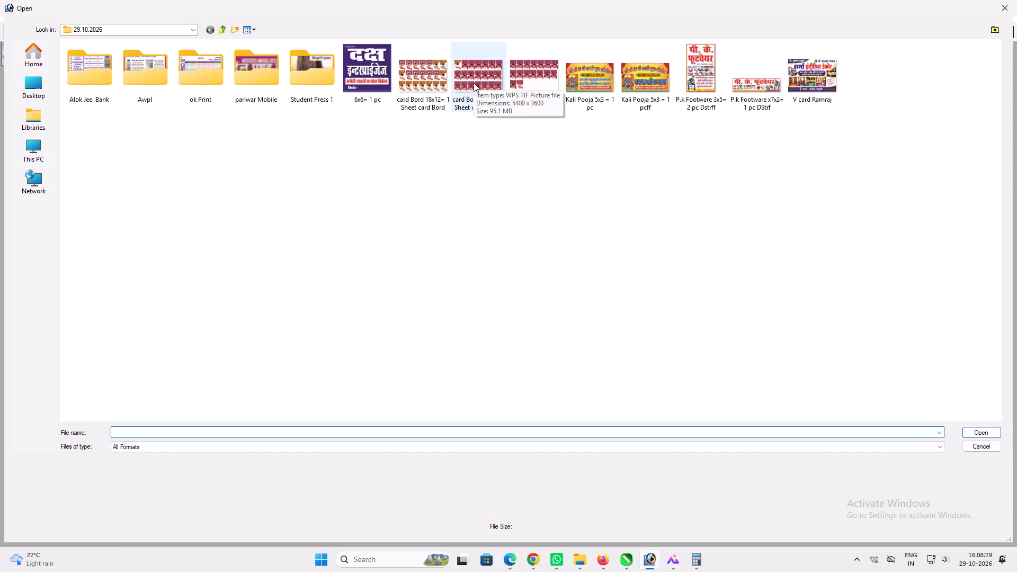
{"action": "left_click", "coordinate": [600, 82]}
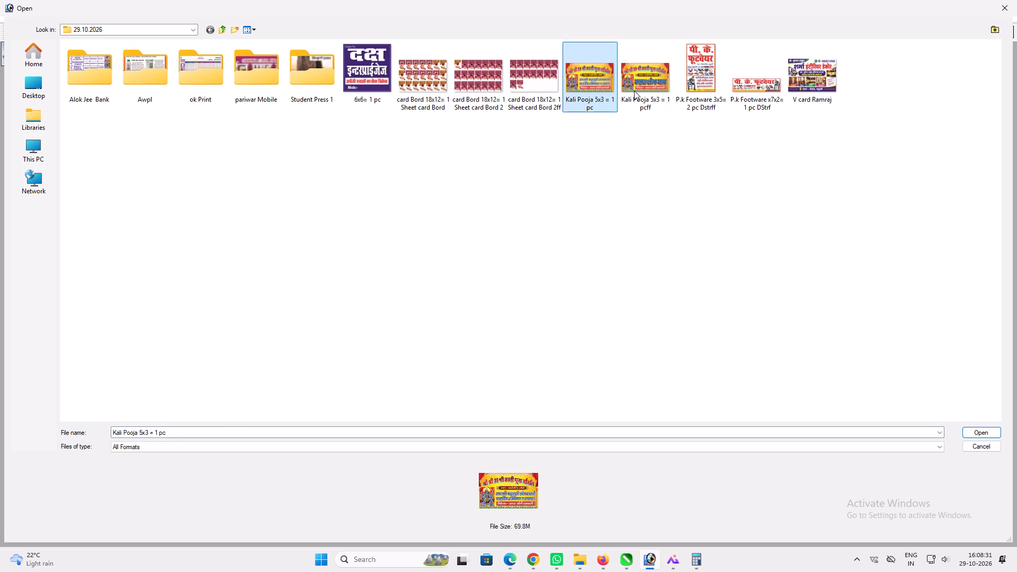
{"action": "left_click", "coordinate": [634, 91], "text": "ctrl"}
{"action": "key", "text": "ctrl+Return"}
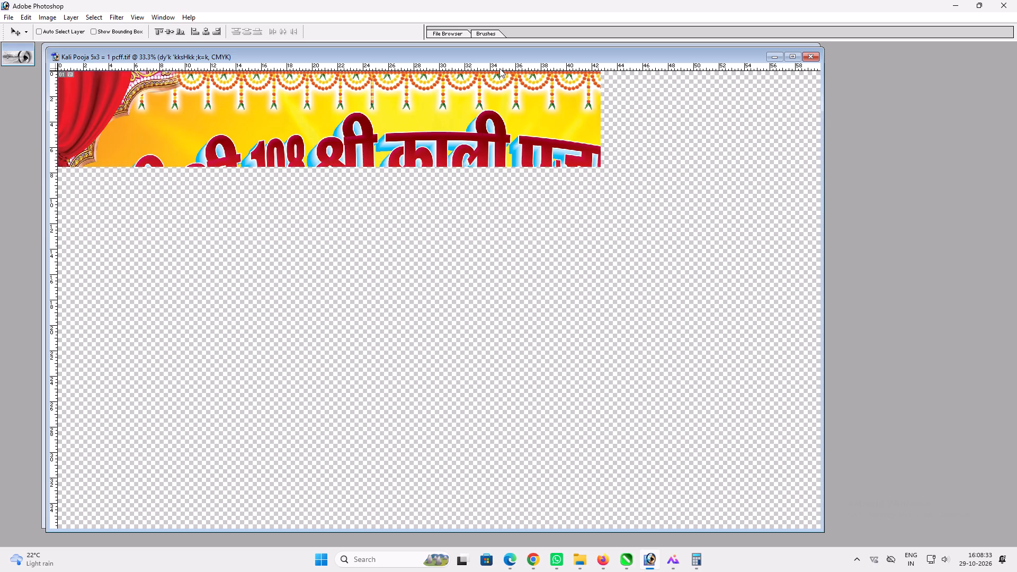
{"action": "double_click", "coordinate": [495, 56]}
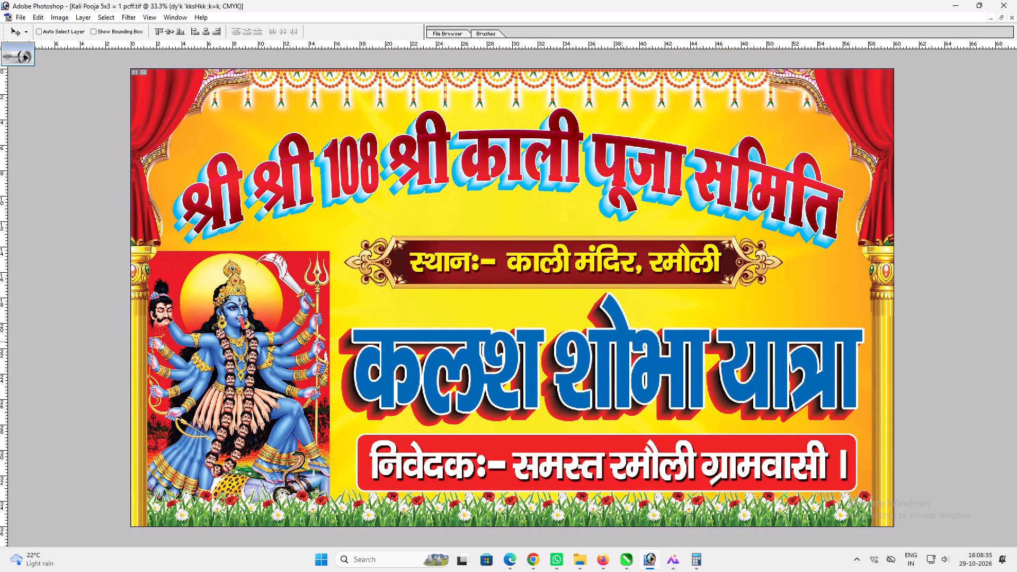
{"action": "key", "text": "f"}
{"action": "key", "text": "f"}
{"action": "key", "text": "f"}
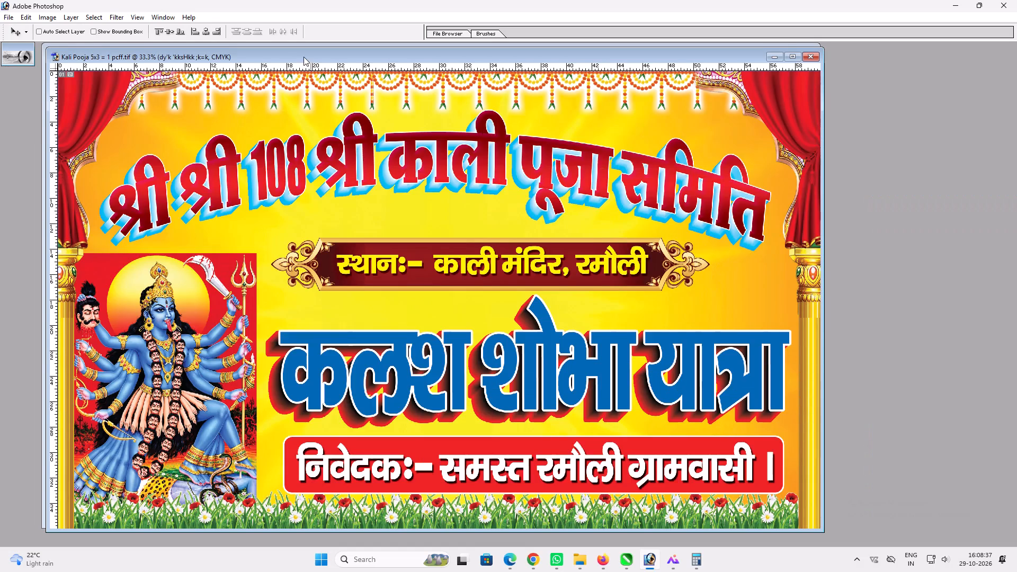
{"action": "left_click_drag", "start_coordinate": [304, 57], "coordinate": [716, 77]}
{"action": "left_click", "coordinate": [313, 138]}
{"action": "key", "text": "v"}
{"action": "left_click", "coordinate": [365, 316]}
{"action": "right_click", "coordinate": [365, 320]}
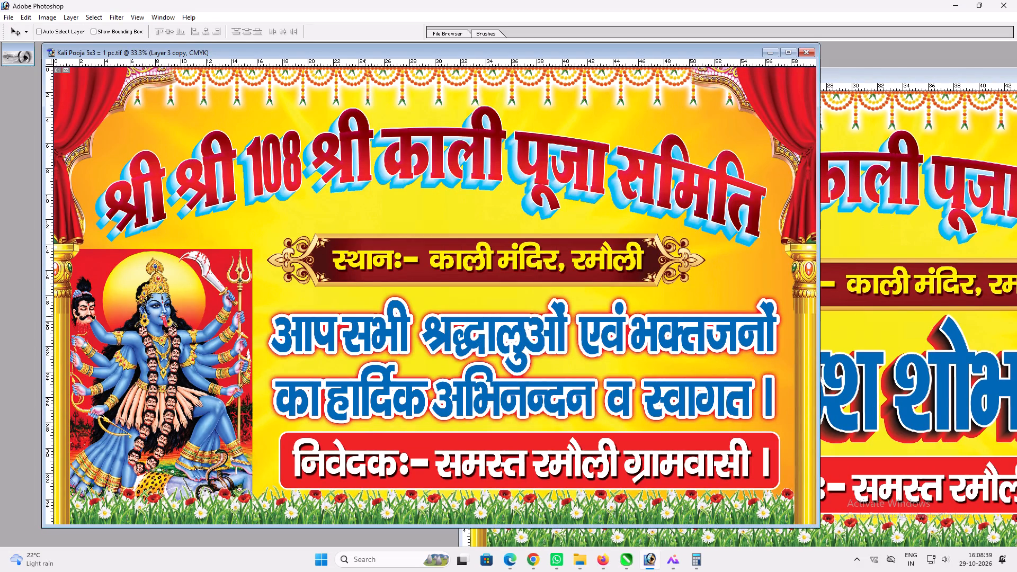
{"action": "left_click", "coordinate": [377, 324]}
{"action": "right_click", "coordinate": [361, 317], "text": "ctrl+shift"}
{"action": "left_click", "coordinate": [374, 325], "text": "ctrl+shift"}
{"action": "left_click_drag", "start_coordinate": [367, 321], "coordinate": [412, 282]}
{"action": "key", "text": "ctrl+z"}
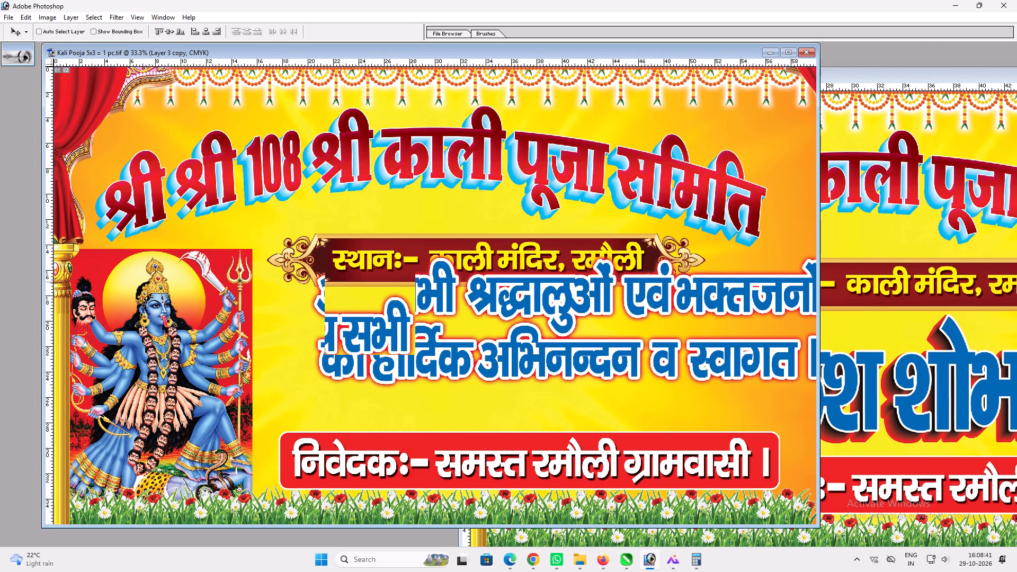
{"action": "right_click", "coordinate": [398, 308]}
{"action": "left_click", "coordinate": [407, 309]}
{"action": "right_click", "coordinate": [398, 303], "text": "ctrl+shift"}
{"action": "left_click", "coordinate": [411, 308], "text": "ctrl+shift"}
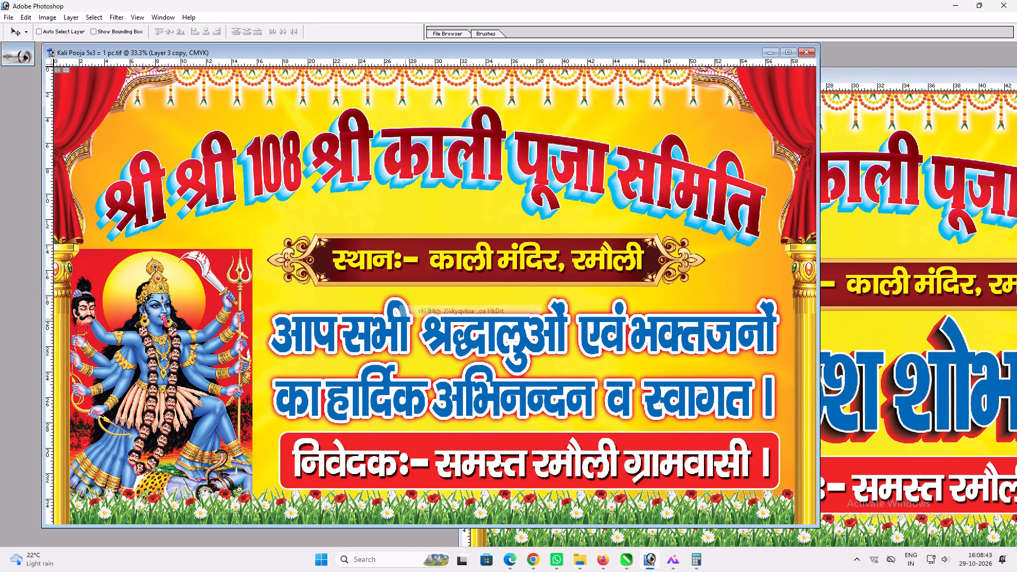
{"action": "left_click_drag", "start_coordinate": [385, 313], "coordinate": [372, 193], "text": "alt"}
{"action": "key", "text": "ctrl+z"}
Duplicate the blue आप सभी श्रद्धालुओं greeting text above the original and bring the copy to the front.
{"action": "left_click", "coordinate": [399, 303], "text": "ctrl"}
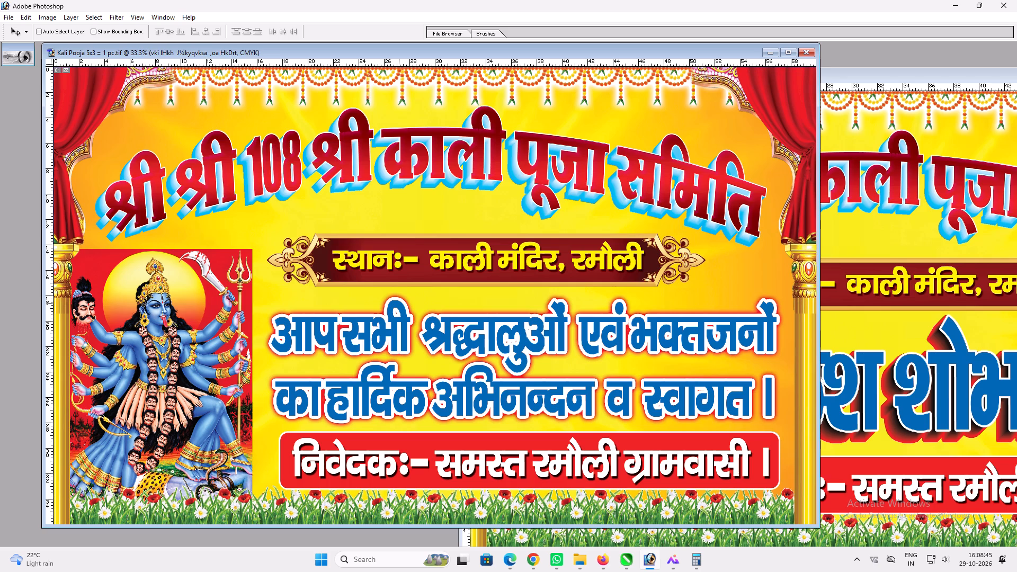
{"action": "left_click_drag", "start_coordinate": [397, 309], "coordinate": [398, 223], "text": "alt"}
{"action": "key", "text": "ctrl+shift+bracketright"}
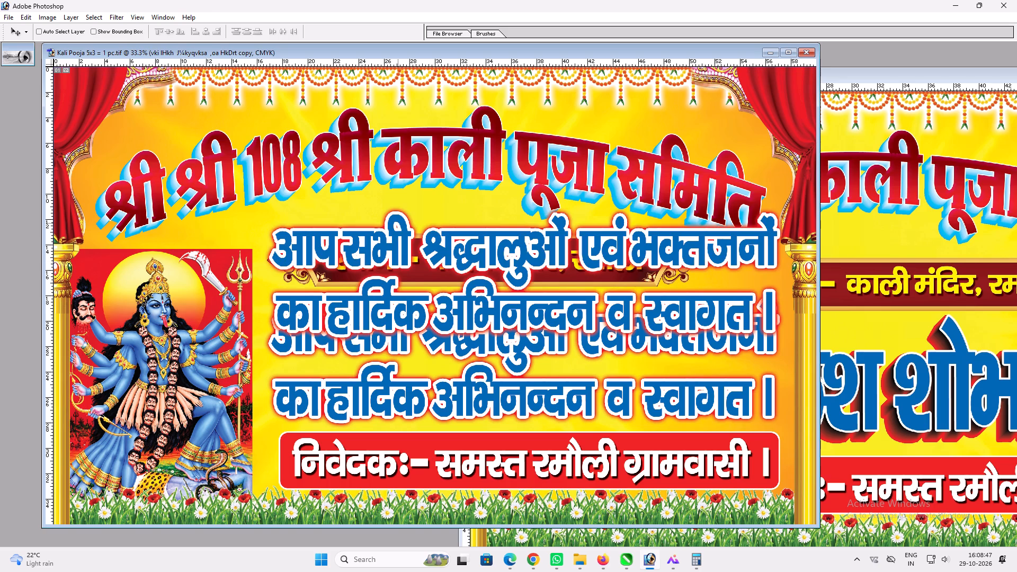
Replace the copied greeting text with 1990 and place it near the banner's upper-left curtain, above the arched title.
{"action": "key", "text": "alt+l"}
{"action": "key", "text": "alt+y"}
{"action": "key", "text": "alt+o"}
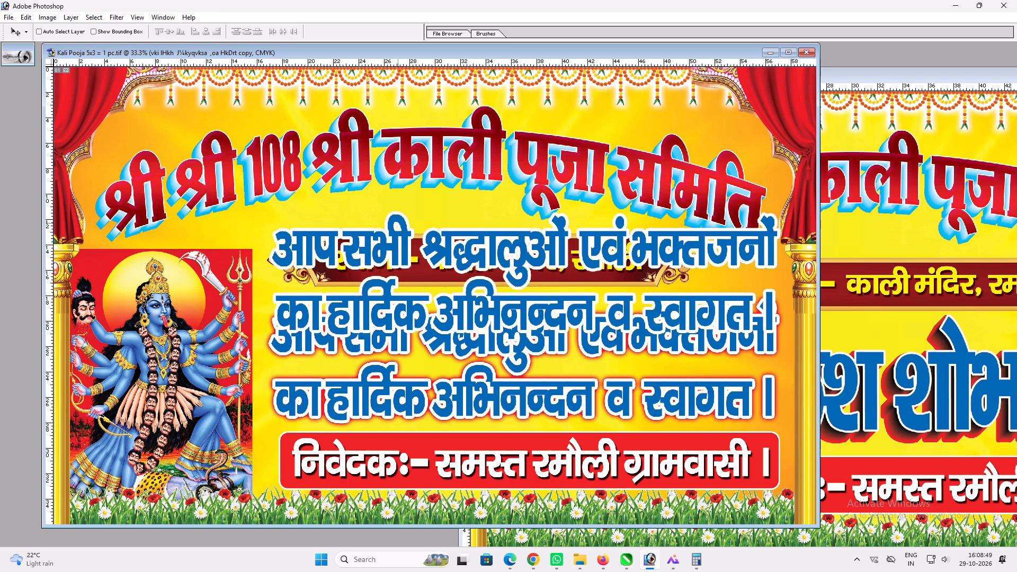
{"action": "key", "text": "t"}
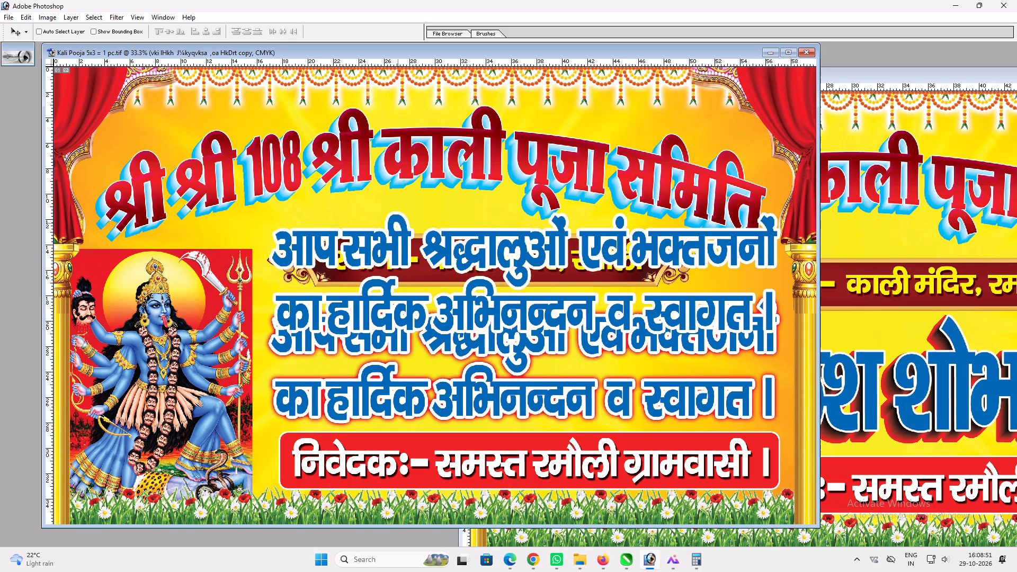
{"action": "left_click", "coordinate": [398, 223]}
{"action": "key", "text": "ctrl+a"}
{"action": "key", "text": "1"}
{"action": "key", "text": "9"}
{"action": "type", "text": "90"}
{"action": "key", "text": "Return"}
{"action": "type", "text": "vvv"}
{"action": "left_click_drag", "start_coordinate": [561, 245], "coordinate": [215, 134]}
Add the label स्थापना :- in front of 1990 so the line reads स्थापना :- 1990.
{"action": "key", "text": "t"}
{"action": "left_click", "coordinate": [149, 133]}
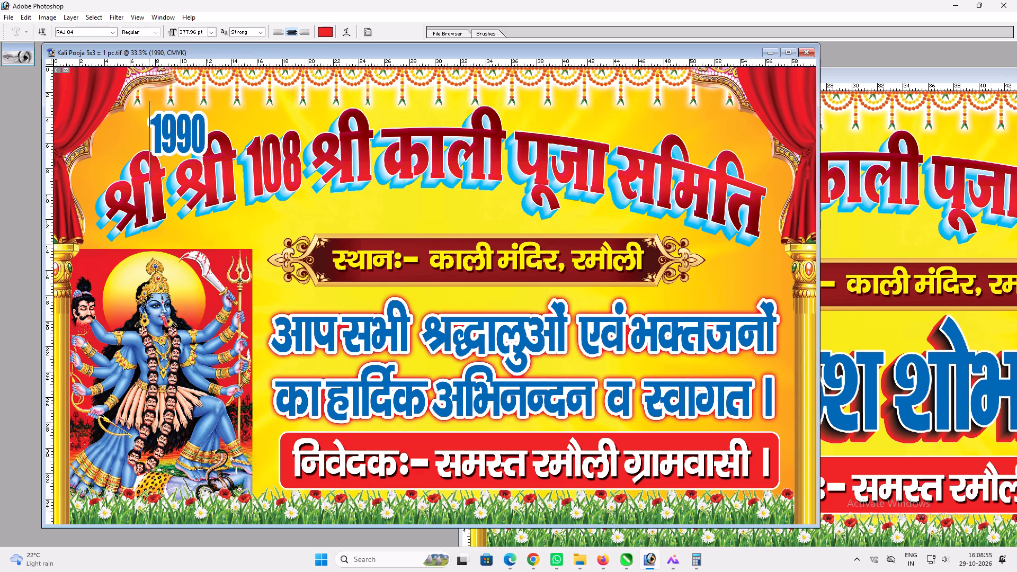
{"action": "type", "text": "LF"}
{"action": "type", "text": "kkifr"}
{"action": "key", "text": "BackSpace"}
{"action": "key", "text": "BackSpace"}
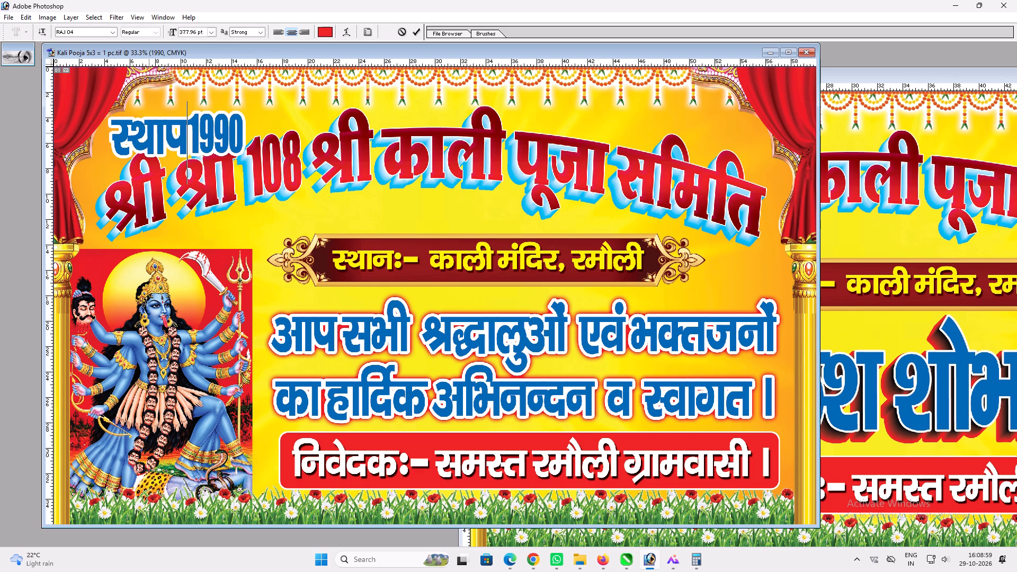
{"action": "type", "text": "uk %&"}
{"action": "key", "text": "space"}
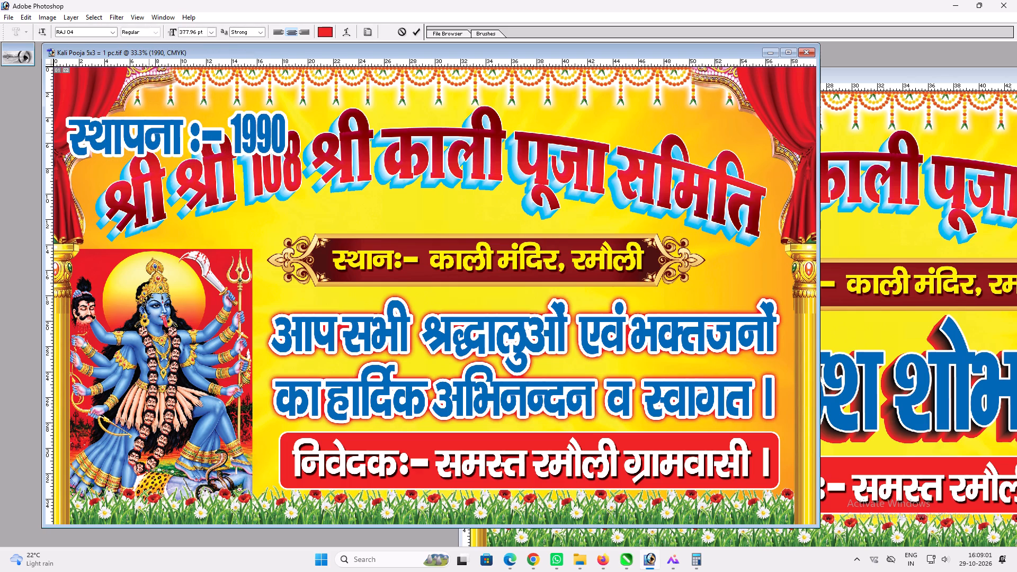
{"action": "key", "text": "Return"}
{"action": "key", "text": "v"}
Scale down the स्थापना :- 1990 text and move it up into the space above श्री श्री in the title.
{"action": "key", "text": "ctrl+t"}
{"action": "left_click_drag", "start_coordinate": [286, 151], "coordinate": [244, 145], "text": "alt+shift"}
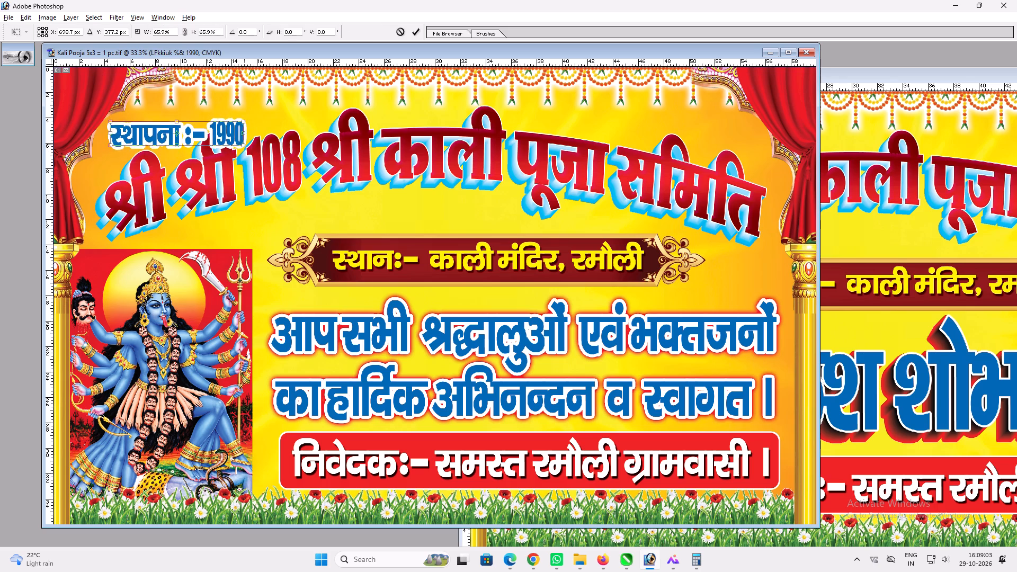
{"action": "left_click_drag", "start_coordinate": [244, 145], "coordinate": [235, 143], "text": "alt+shift"}
{"action": "key", "text": "shift+Return"}
{"action": "type", "text": "vv"}
{"action": "left_click_drag", "start_coordinate": [220, 147], "coordinate": [253, 113]}
Set the स्थापना :- 1990 text's Color Overlay to magenta with cyan 0 and magenta 100, and turn off its Outer Glow.
{"action": "key", "text": "alt+l"}
{"action": "key", "text": "alt+y"}
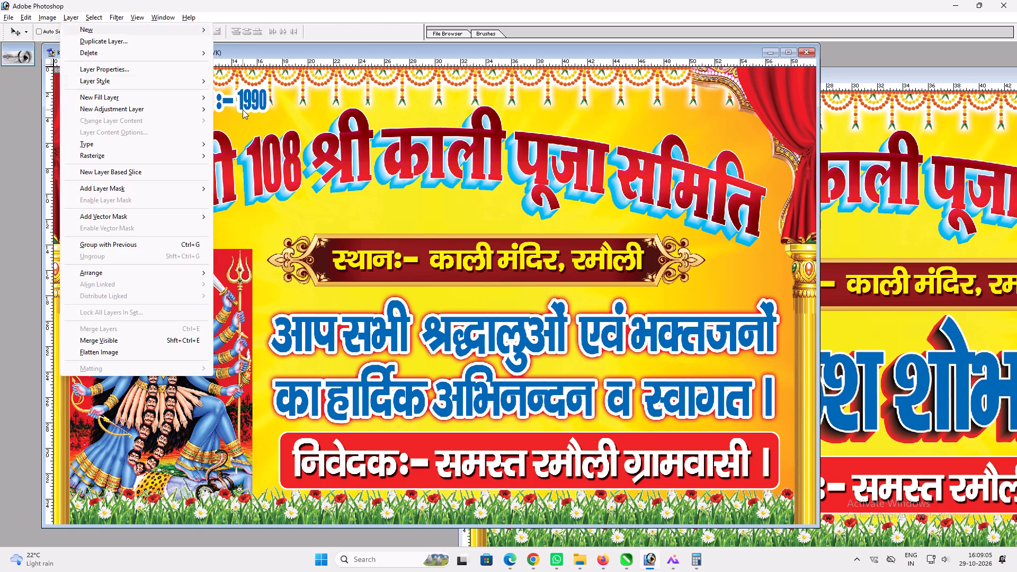
{"action": "key", "text": "alt+o"}
{"action": "key", "text": "alt+l"}
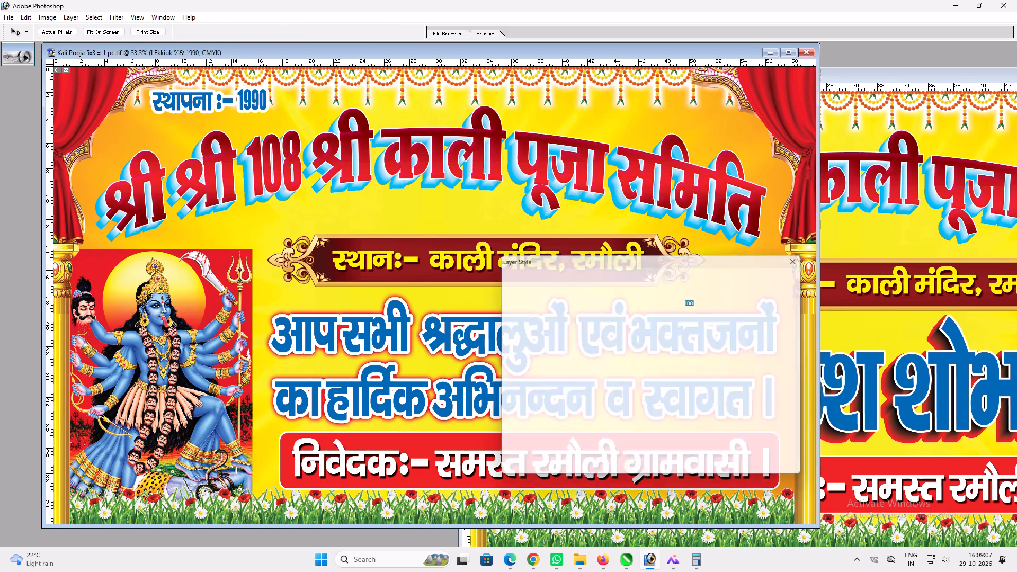
{"action": "left_click_drag", "start_coordinate": [651, 362], "coordinate": [644, 361]}
{"action": "left_click", "coordinate": [559, 386]}
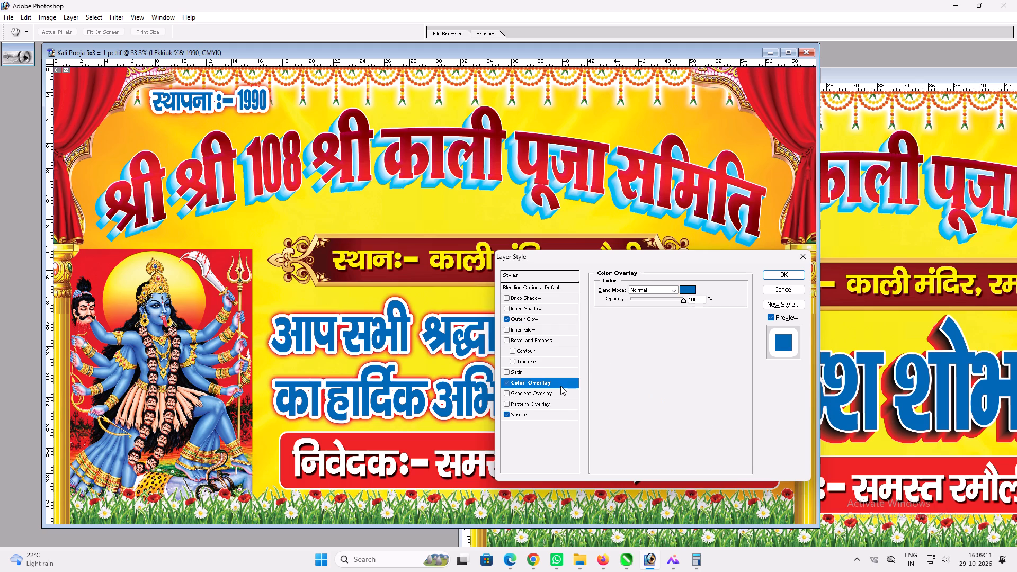
{"action": "left_click", "coordinate": [683, 290]}
{"action": "key", "text": "0"}
{"action": "key", "text": "Tab"}
{"action": "type", "text": "100"}
{"action": "key", "text": "Tab"}
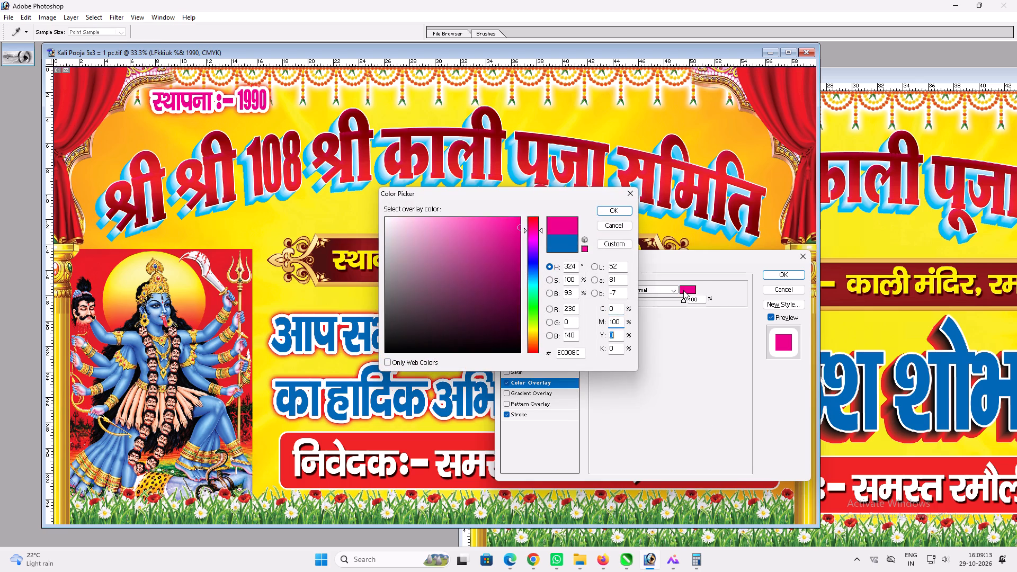
{"action": "key", "text": "Return"}
{"action": "left_click", "coordinate": [508, 317]}
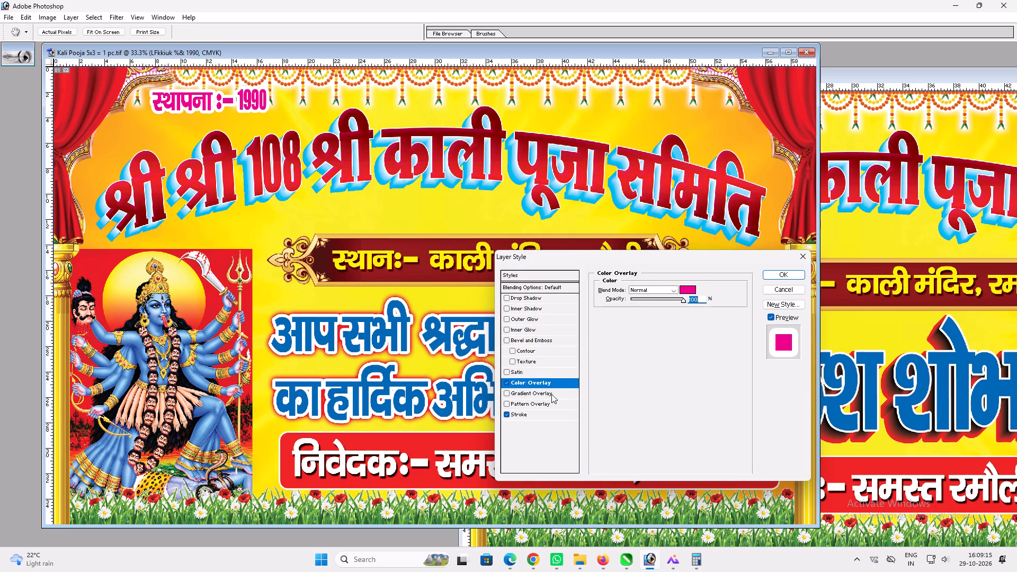
{"action": "key", "text": "Return"}
Stretch the स्थापना :- 1990 text wider toward the banner's centre, keeping its height.
{"action": "key", "text": "ctrl+t"}
{"action": "left_click_drag", "start_coordinate": [270, 101], "coordinate": [293, 105], "text": "shift"}
{"action": "key", "text": "shift+Return"}
{"action": "key", "text": "v"}
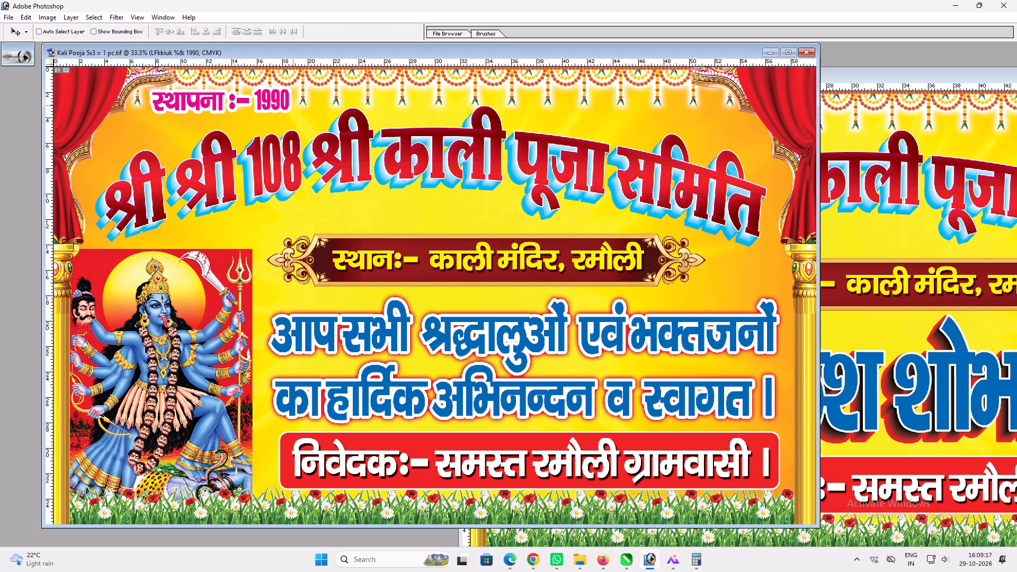
Show the Kali Pooja banner in full-screen view and save it under its existing file name.
{"action": "key", "text": "f"}
{"action": "key", "text": "ctrl+s"}
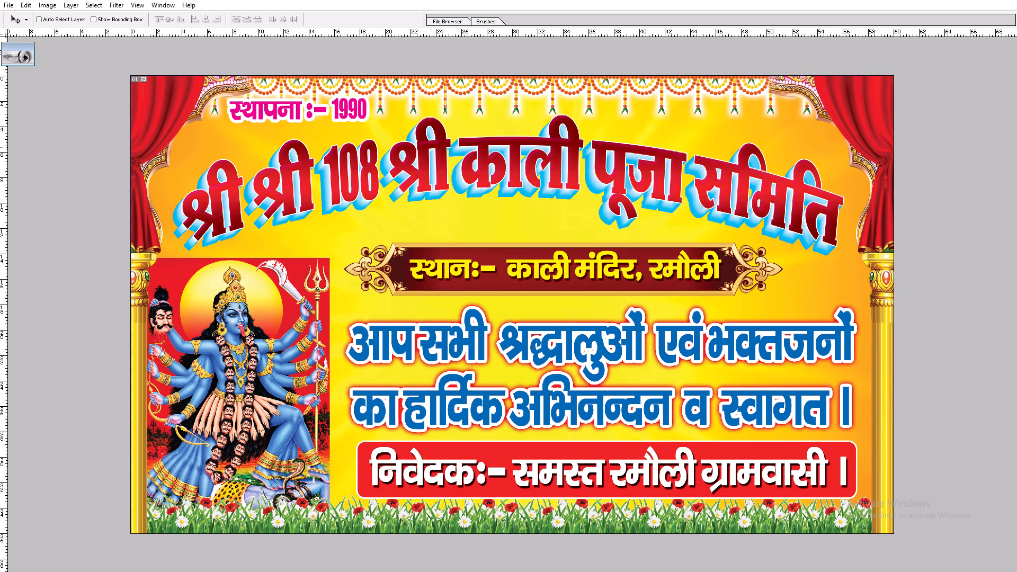
Capture a screenshot of the whole Kali Pooja banner and return from full-screen to the normal window view.
{"action": "key", "text": "Print"}
{"action": "left_click_drag", "start_coordinate": [128, 71], "coordinate": [899, 522]}
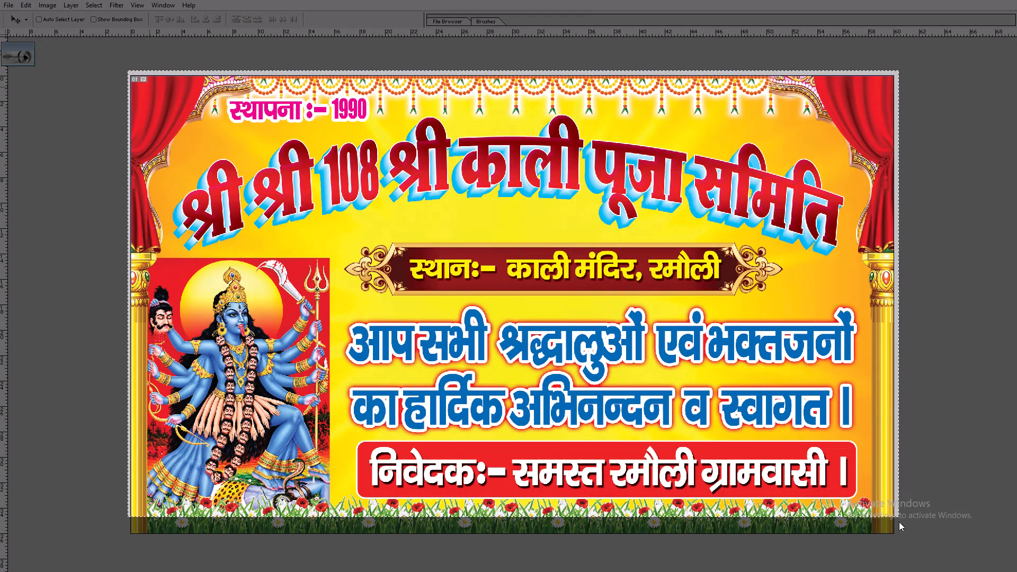
{"action": "left_click_drag", "start_coordinate": [899, 522], "coordinate": [905, 543]}
{"action": "key", "text": "f"}
{"action": "key", "text": "f"}
{"action": "key", "text": "f"}
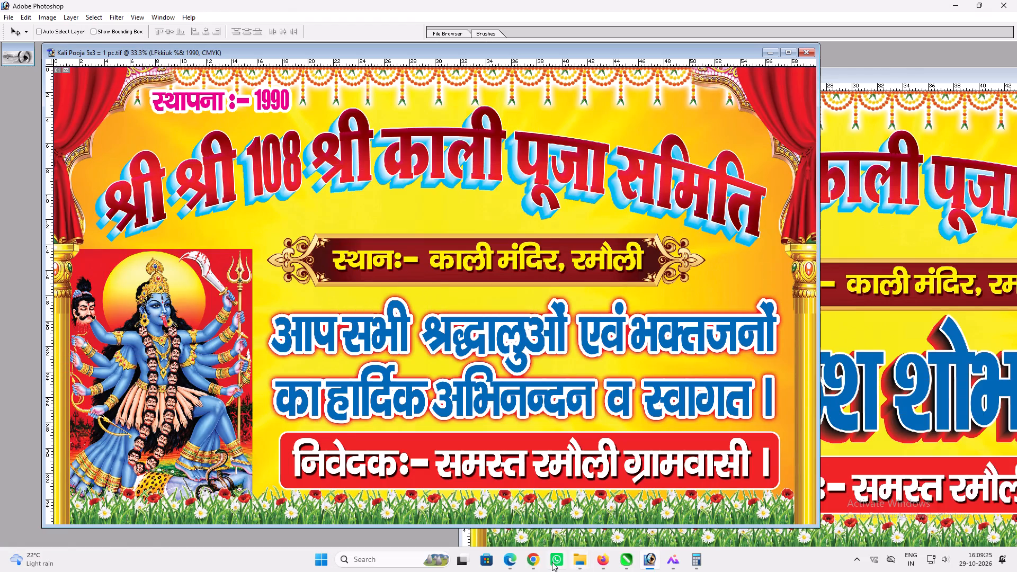